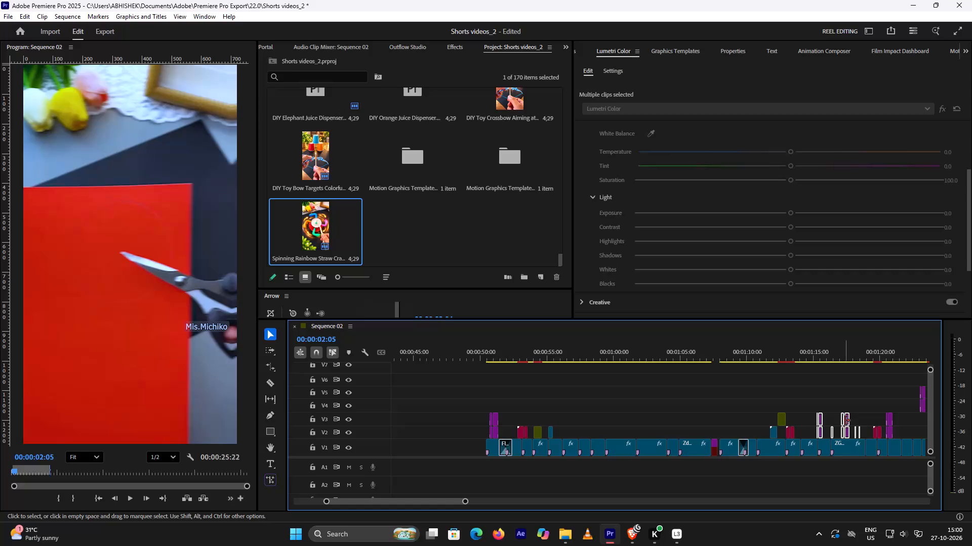
# Move the selected V2–V3 overlay clips between about 1:15 and 1:19 roughly one second earlier.
pyautogui.moveTo(846, 421); pyautogui.dragTo(829, 428)
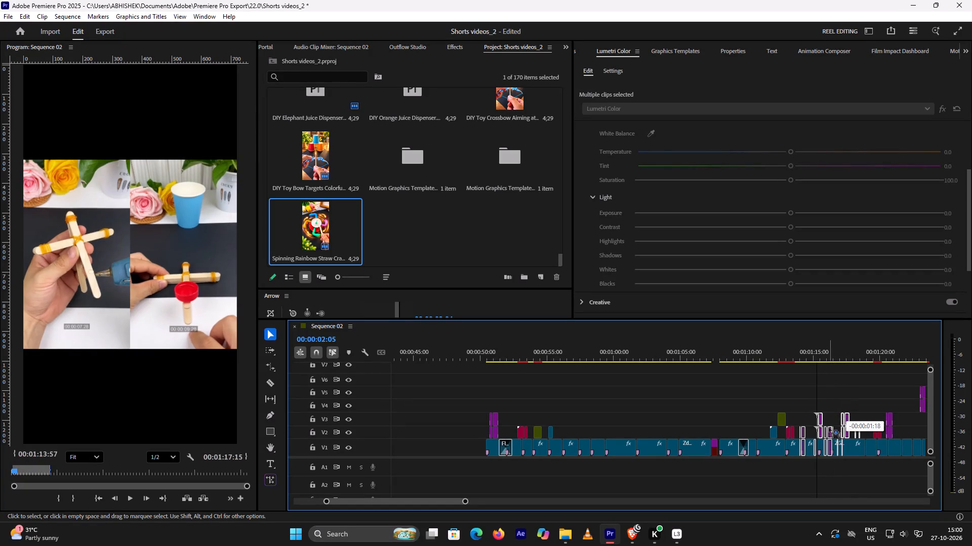
pyautogui.moveTo(829, 428); pyautogui.dragTo(830, 424)
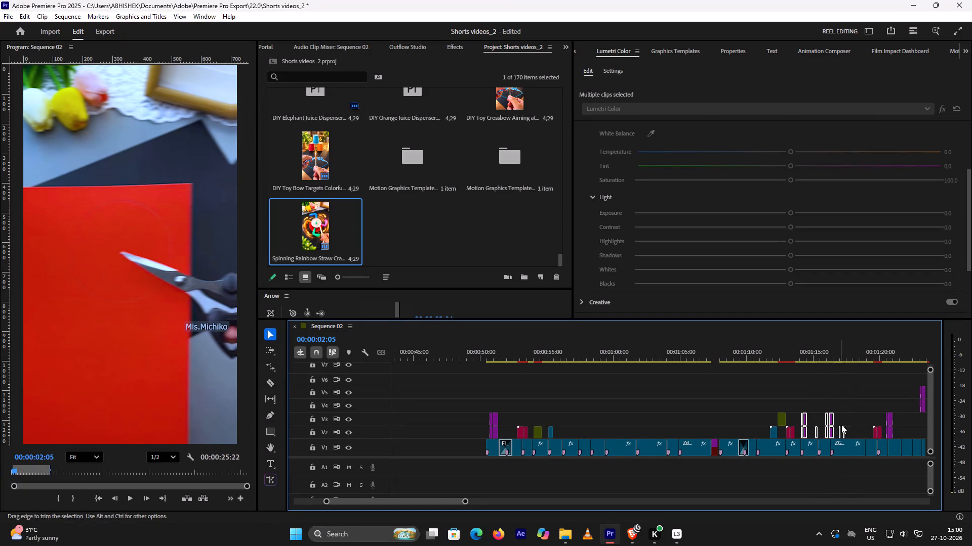
# Move the group of V2–V3 overlay clips between about 1:19 and 1:21 roughly two seconds earlier.
pyautogui.moveTo(868, 415); pyautogui.dragTo(898, 430)
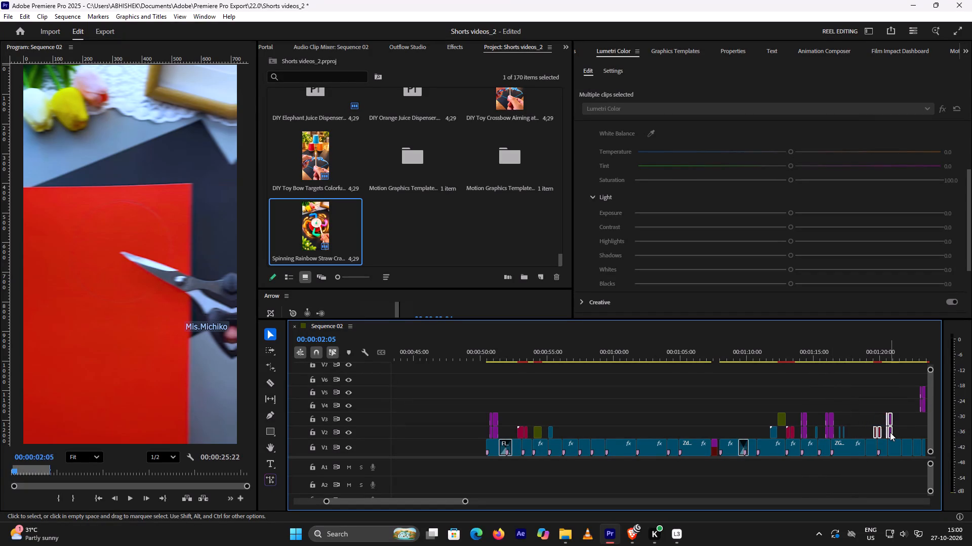
pyautogui.moveTo(890, 432); pyautogui.dragTo(865, 434)
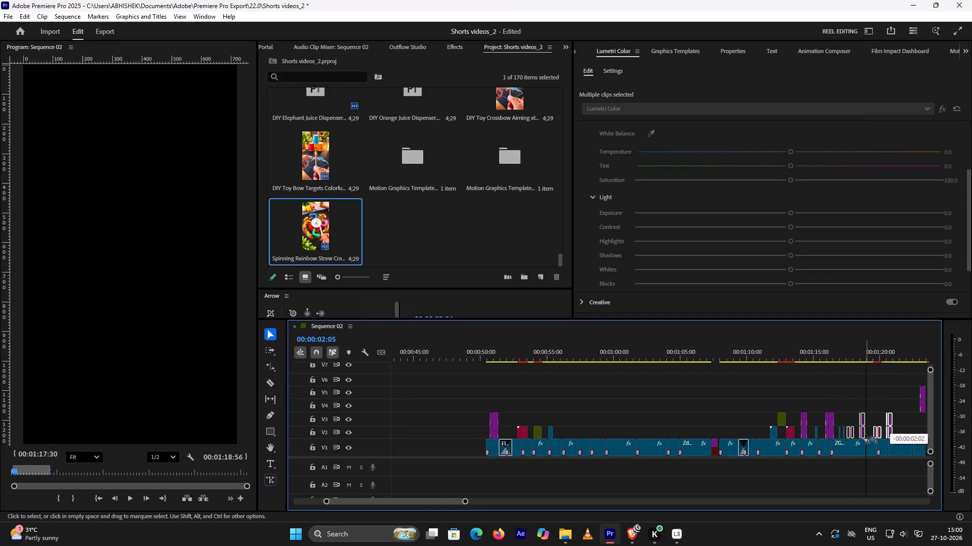
pyautogui.moveTo(865, 434); pyautogui.dragTo(866, 434)
# Move the stacked V4–V5 clips and the V2 clip at about 1:23 nearly four seconds earlier.
pyautogui.scroll(-11, 890, 425)
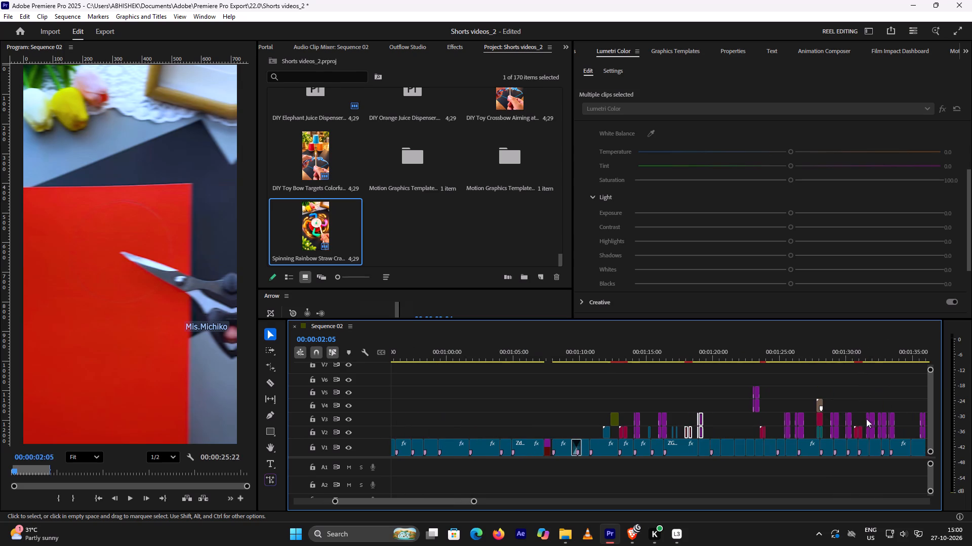
pyautogui.moveTo(779, 392); pyautogui.dragTo(754, 417)
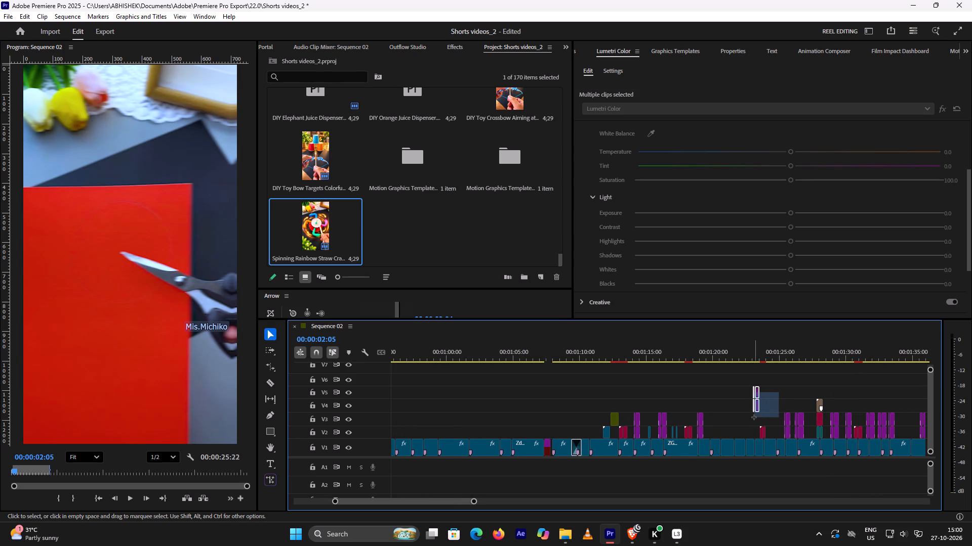
pyautogui.moveTo(754, 417); pyautogui.dragTo(752, 432)
pyautogui.moveTo(757, 392); pyautogui.dragTo(707, 388)
# Delete the run of V1 clips between about 0:56 and 1:08, including the short clip at its end.
pyautogui.scroll(5, 553, 432)
pyautogui.scroll(5, 617, 420)
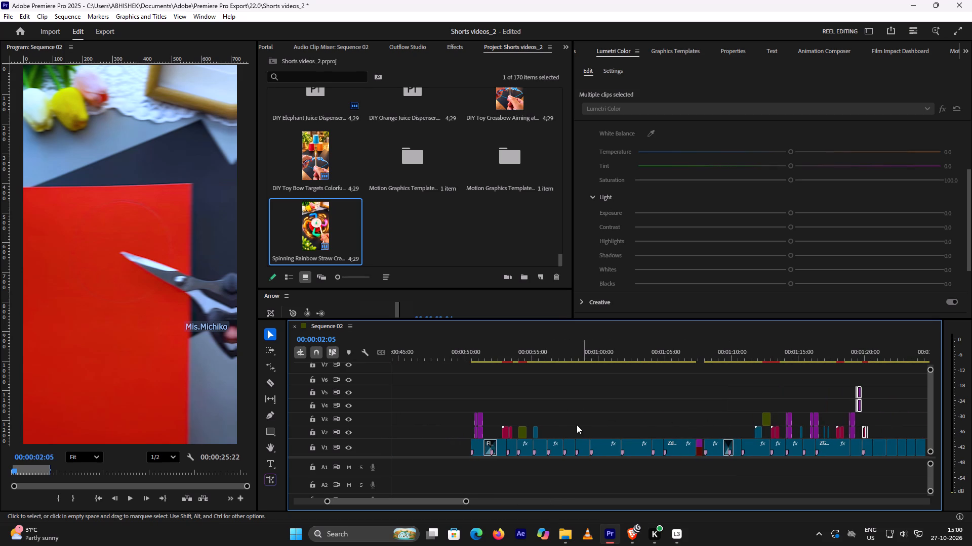
pyautogui.moveTo(555, 428); pyautogui.dragTo(678, 459)
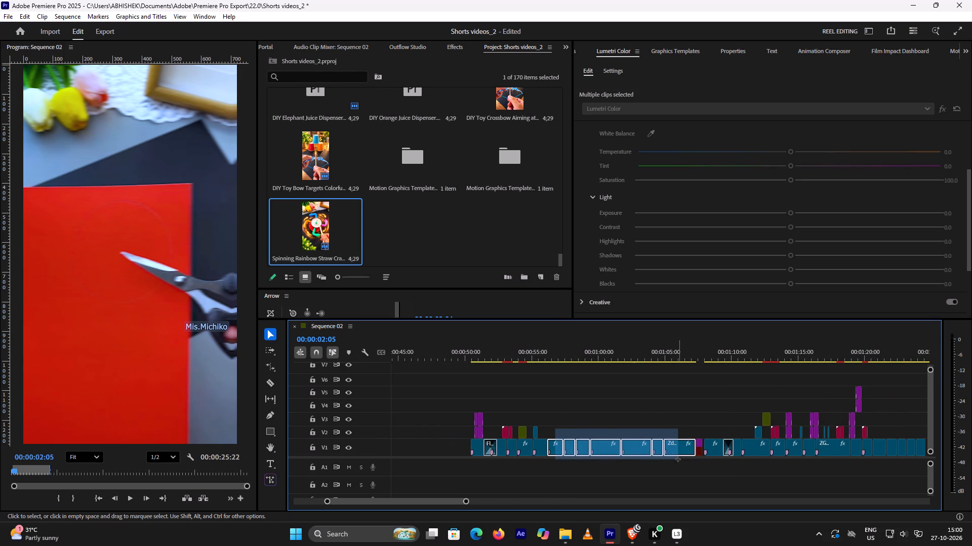
pyautogui.moveTo(678, 459); pyautogui.dragTo(699, 456)
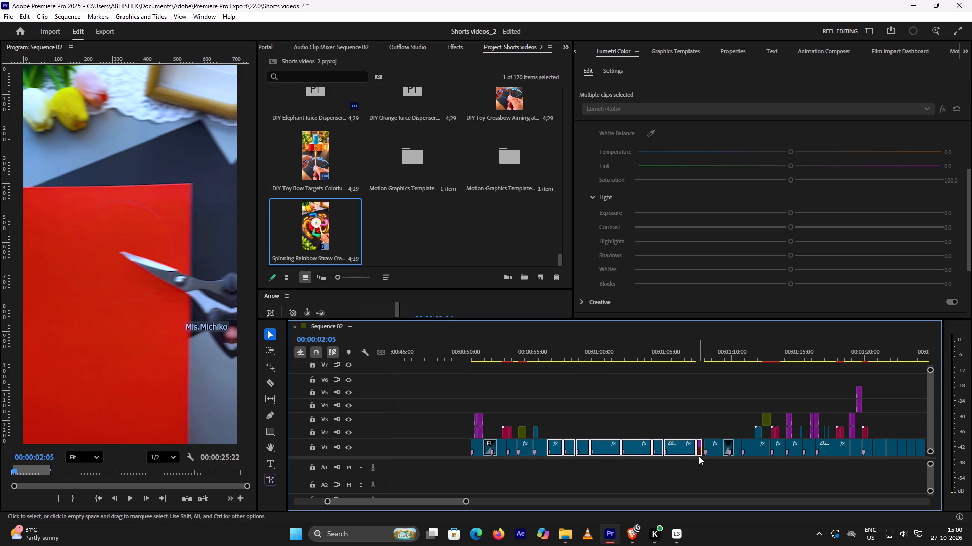
pyautogui.press('Delete')
# Move the V2–V4 overlay clips between about 1:25 and 1:33 just under five seconds earlier.
pyautogui.scroll(-8, 701, 419)
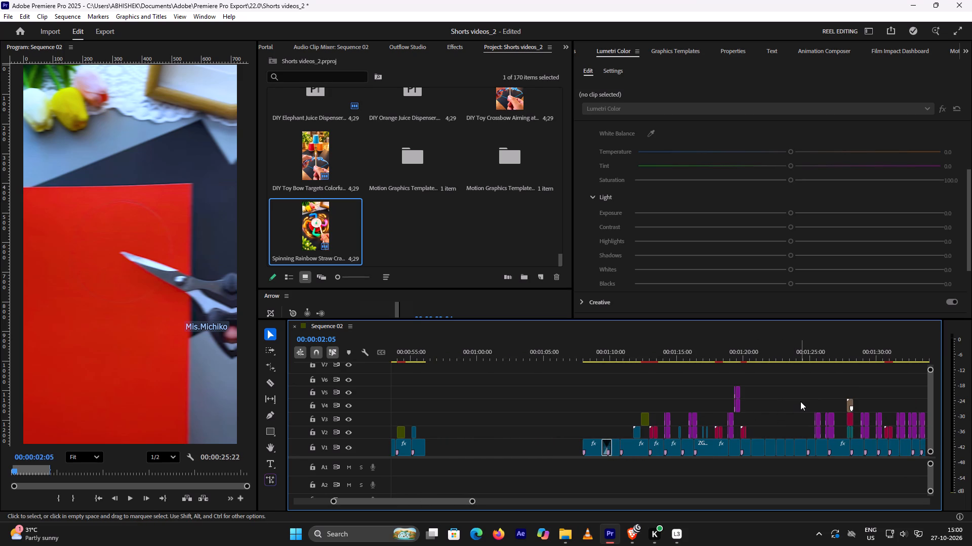
pyautogui.scroll(-4, 800, 401)
pyautogui.scroll(-3, 738, 411)
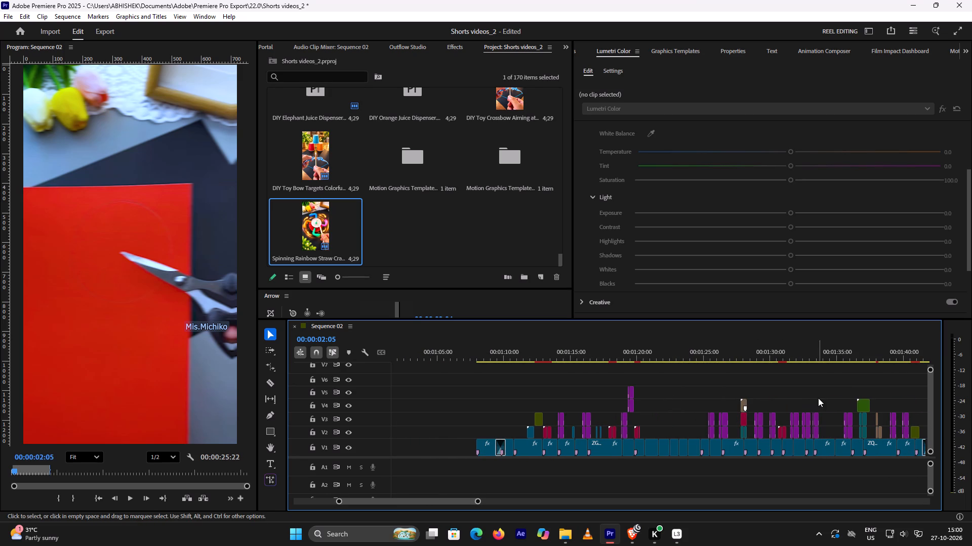
pyautogui.moveTo(819, 400); pyautogui.dragTo(713, 437)
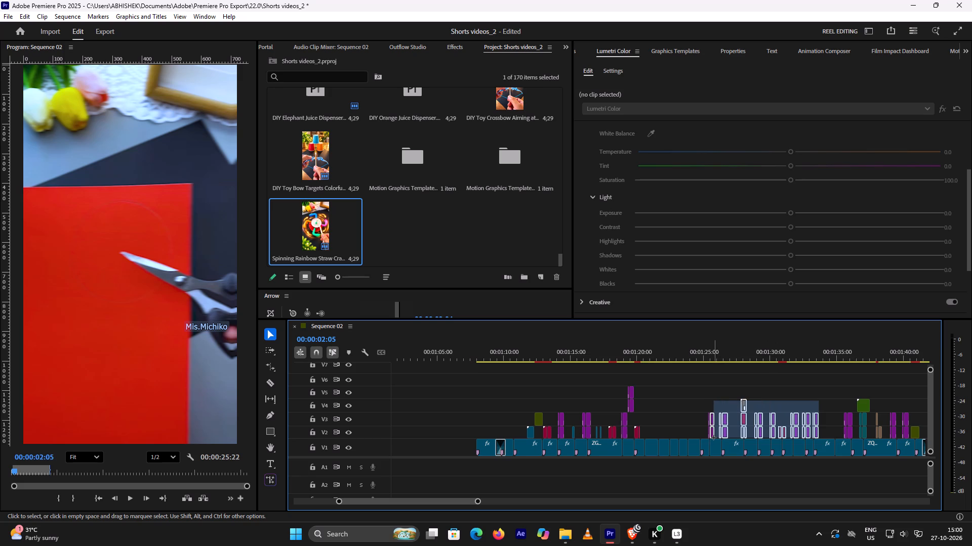
pyautogui.moveTo(713, 437); pyautogui.dragTo(709, 436)
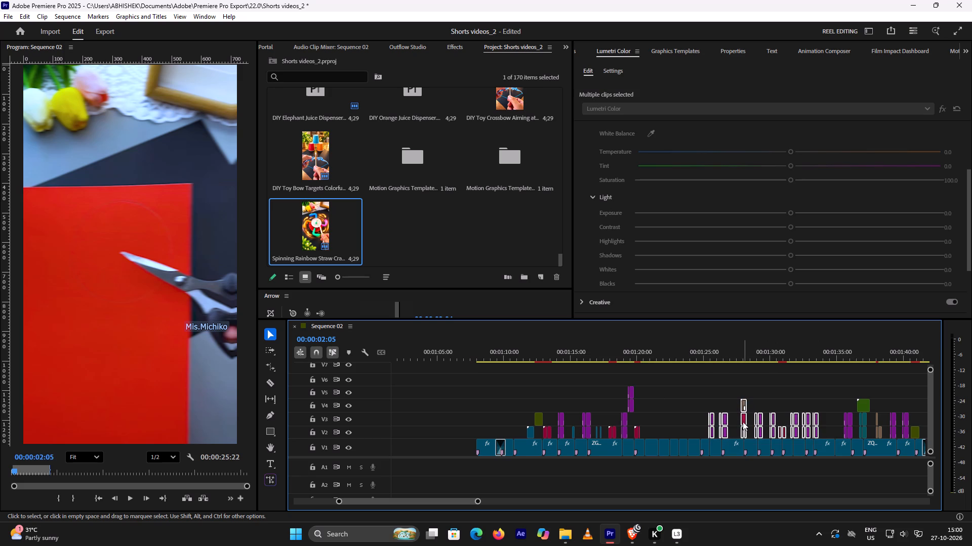
pyautogui.moveTo(743, 420); pyautogui.dragTo(685, 421)
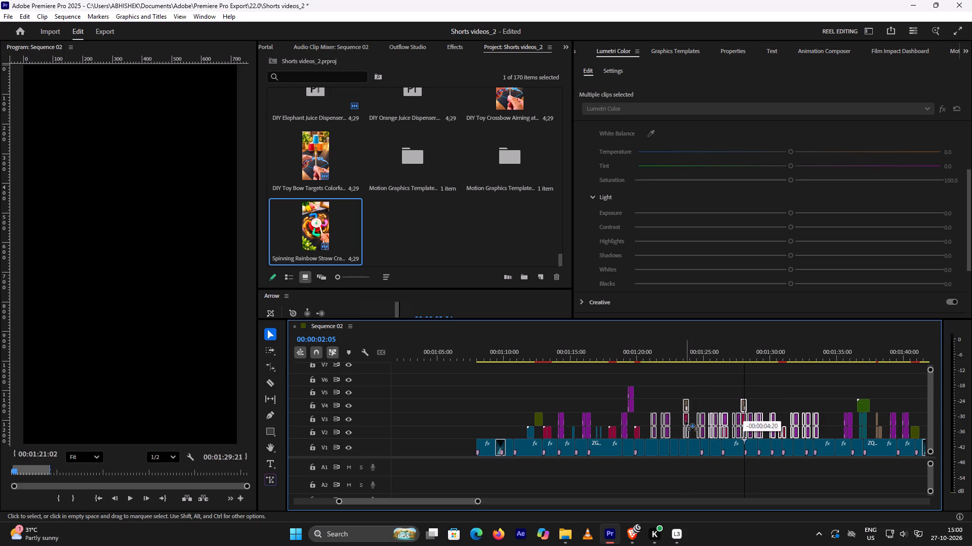
pyautogui.moveTo(685, 421); pyautogui.dragTo(681, 425)
# Shift the V2–V4 overlay clips between about 1:23 and 1:29 earlier by about 29 frames.
pyautogui.click(668, 382)
pyautogui.moveTo(668, 382); pyautogui.dragTo(728, 423)
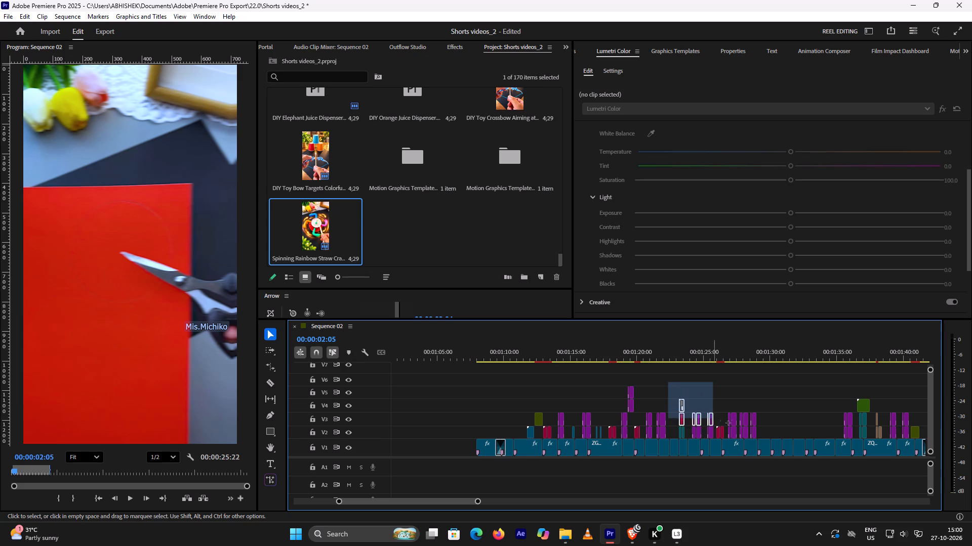
pyautogui.moveTo(728, 423); pyautogui.dragTo(756, 433)
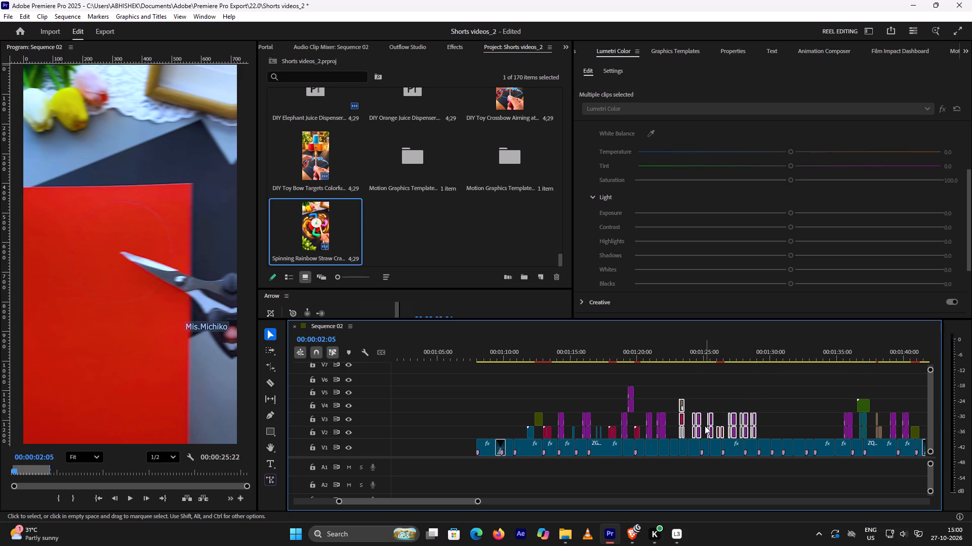
pyautogui.moveTo(682, 419); pyautogui.dragTo(675, 421)
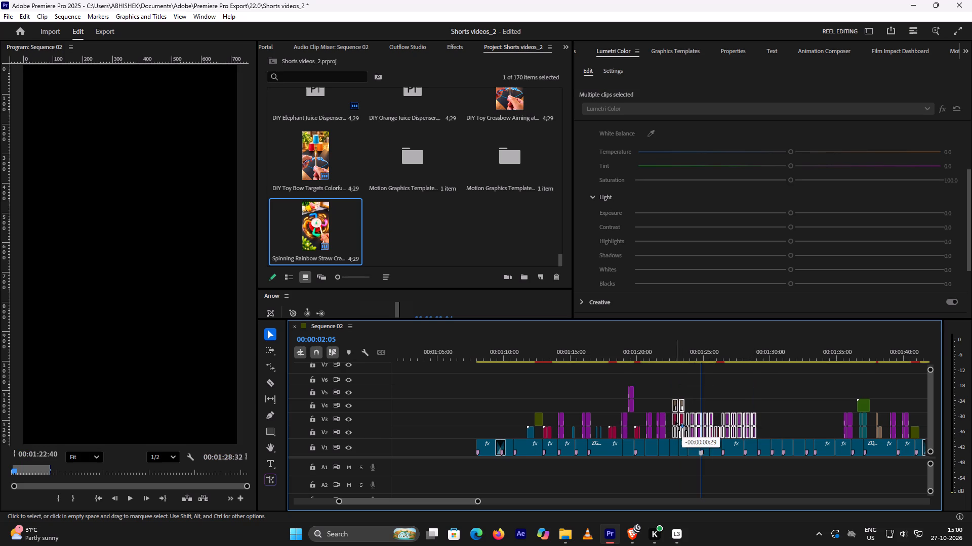
pyautogui.moveTo(675, 421); pyautogui.dragTo(675, 422)
# Move the V2–V4 overlay clips between about 1:35 and 1:41 nearly seven seconds earlier, behind the preceding overlay group.
pyautogui.scroll(-9, 795, 409)
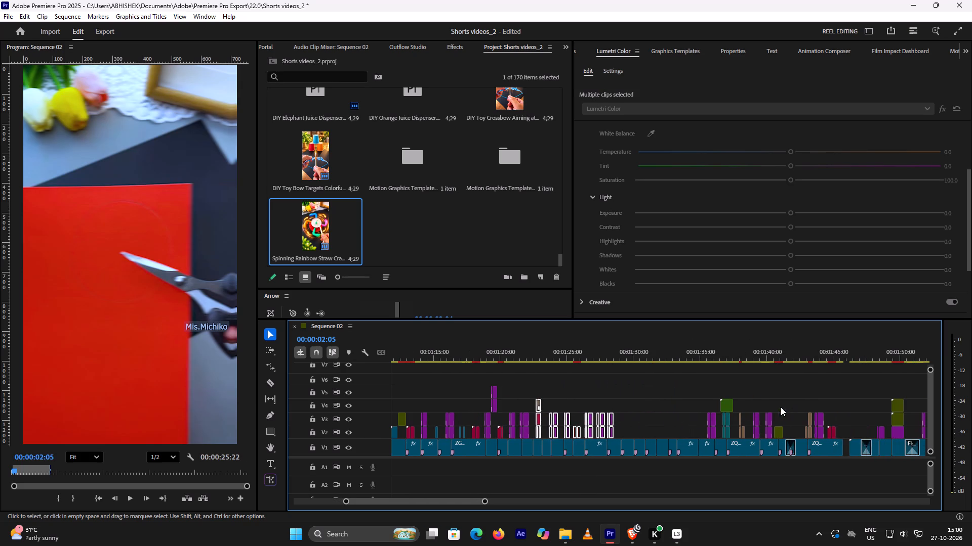
pyautogui.click(704, 399)
pyautogui.moveTo(703, 399); pyautogui.dragTo(718, 420)
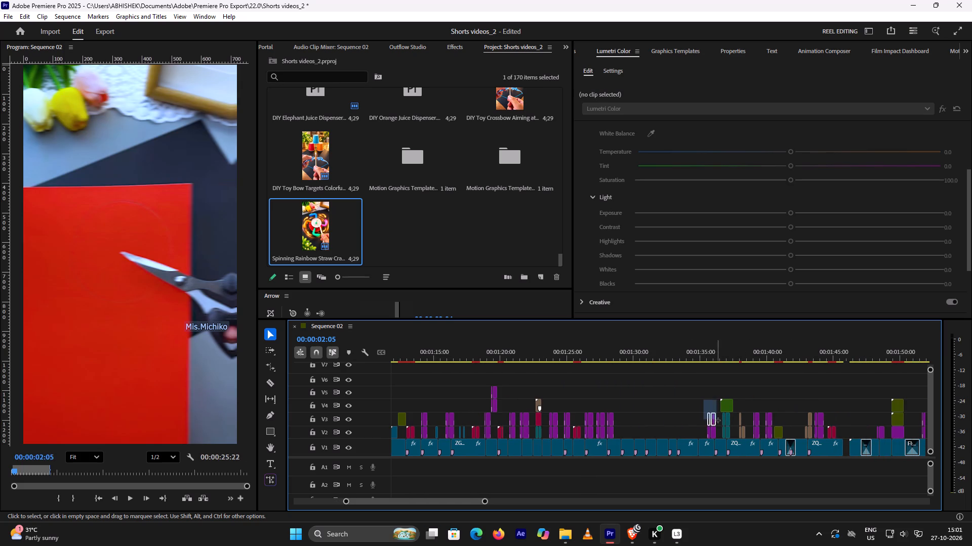
pyautogui.moveTo(718, 420); pyautogui.dragTo(784, 429)
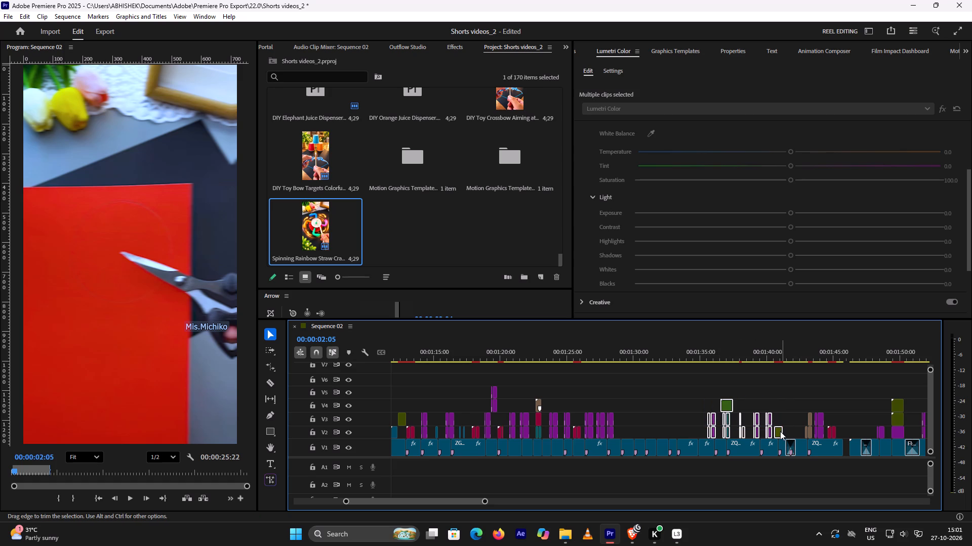
pyautogui.moveTo(780, 432); pyautogui.dragTo(696, 432)
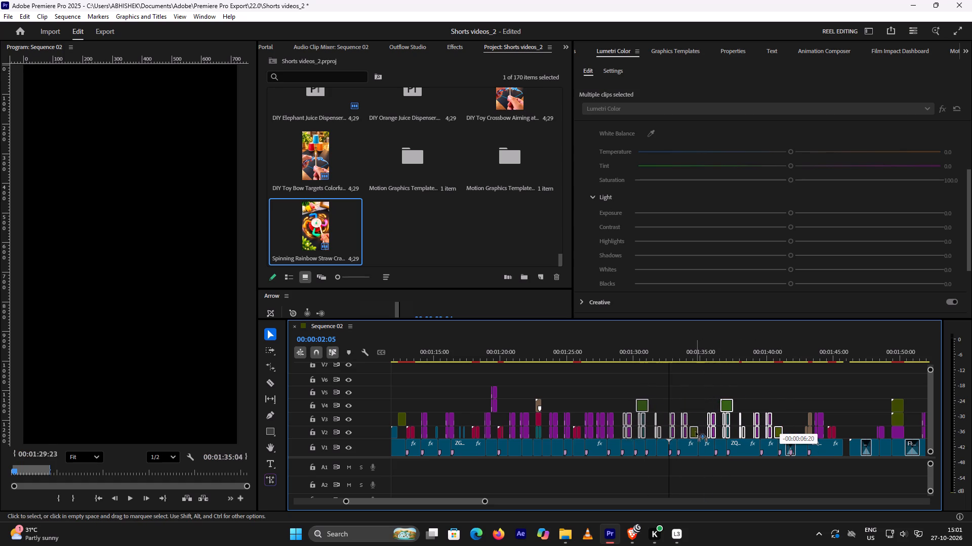
pyautogui.moveTo(696, 432); pyautogui.dragTo(691, 435)
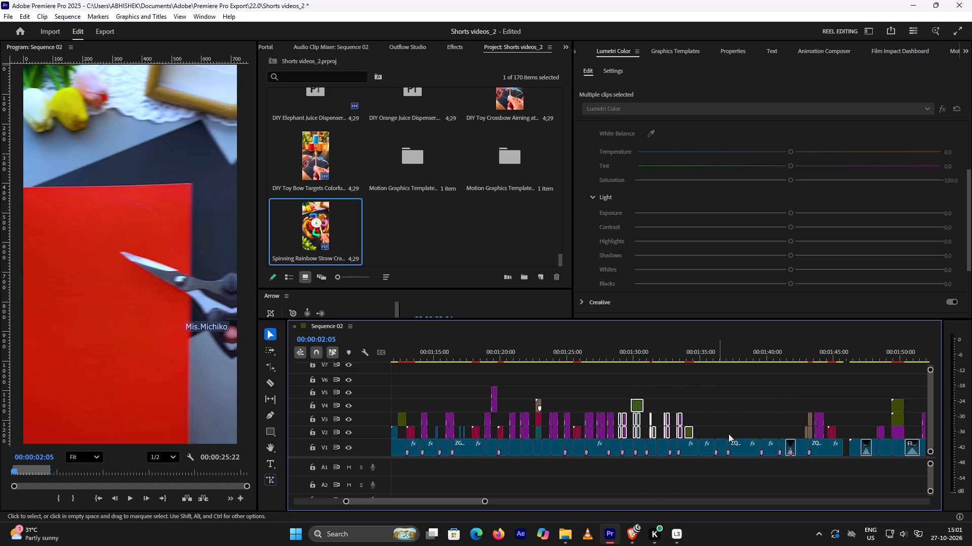
# Move the V2–V3 overlay clips between about 1:43 and 1:45 about eight seconds earlier.
pyautogui.moveTo(791, 411); pyautogui.dragTo(835, 428)
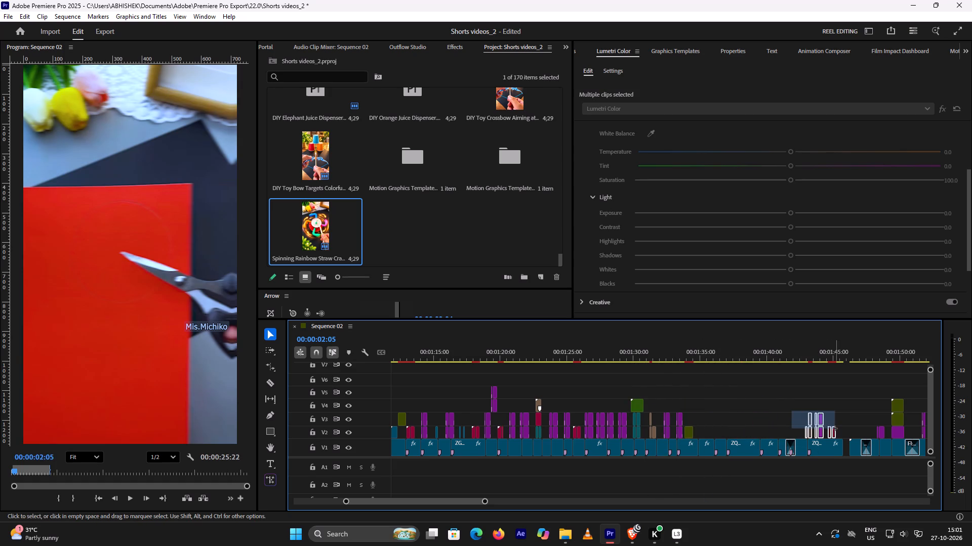
pyautogui.moveTo(835, 428); pyautogui.dragTo(841, 429)
pyautogui.moveTo(821, 421); pyautogui.dragTo(793, 422)
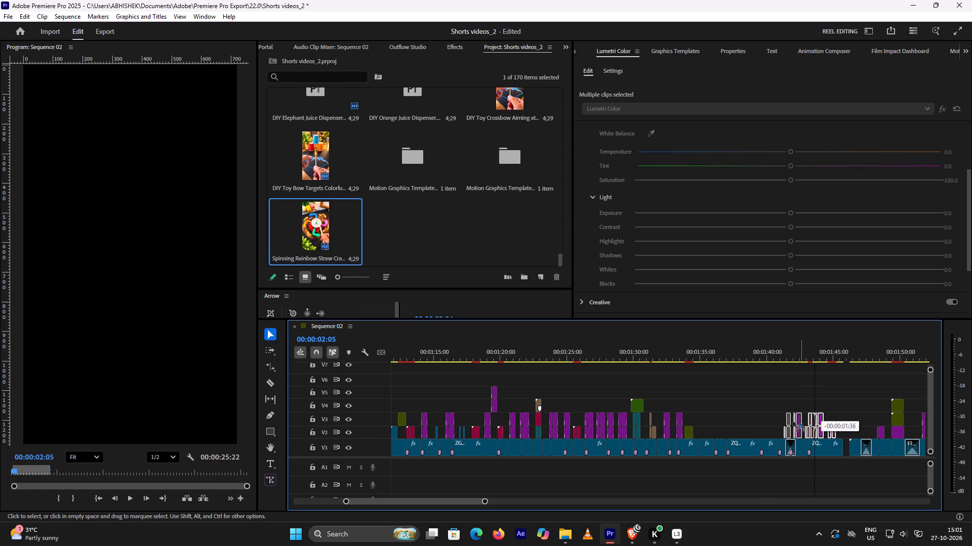
pyautogui.moveTo(793, 422); pyautogui.dragTo(715, 427)
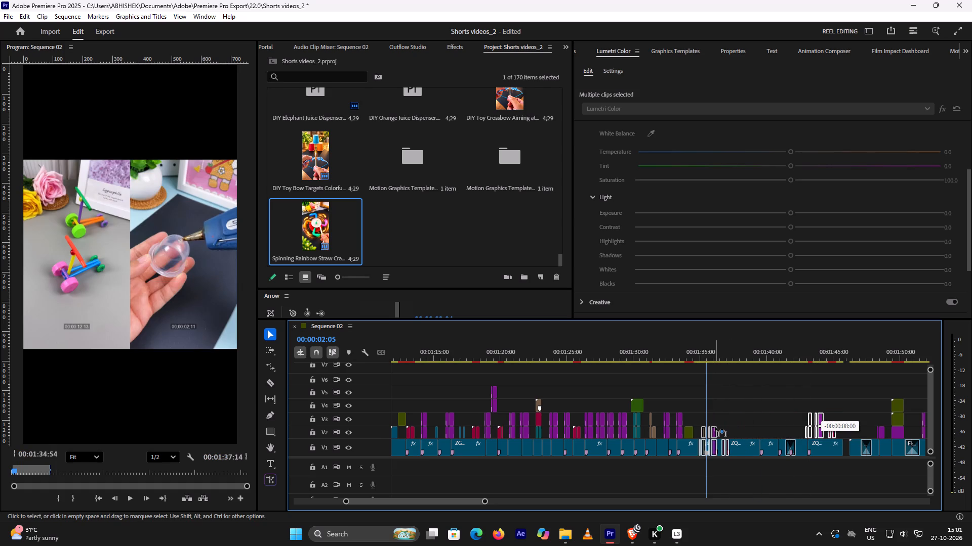
pyautogui.moveTo(715, 427); pyautogui.dragTo(715, 423)
# Move the V2–V4 overlay clips between about 1:48 and 1:51 about eleven seconds earlier.
pyautogui.scroll(-15, 770, 428)
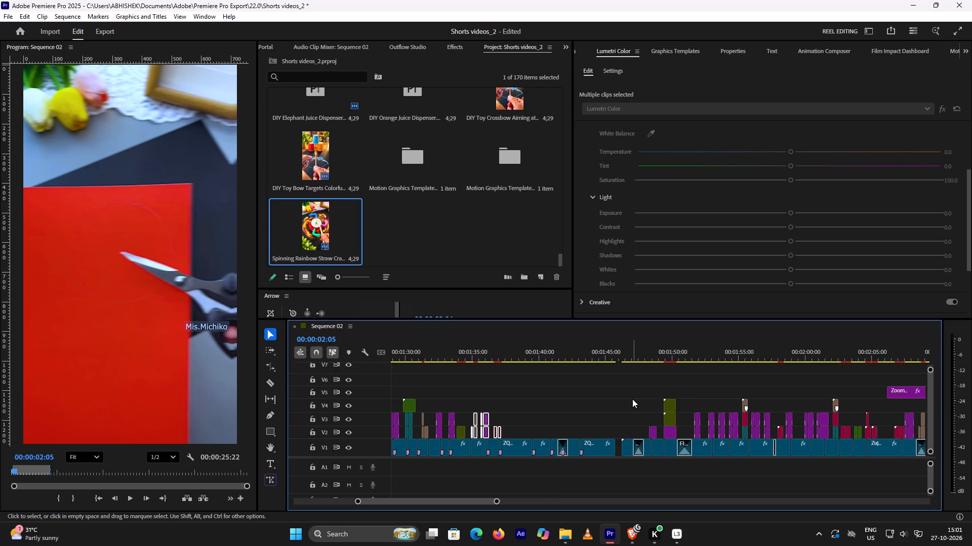
pyautogui.moveTo(632, 399); pyautogui.dragTo(682, 429)
pyautogui.moveTo(671, 432); pyautogui.dragTo(683, 432)
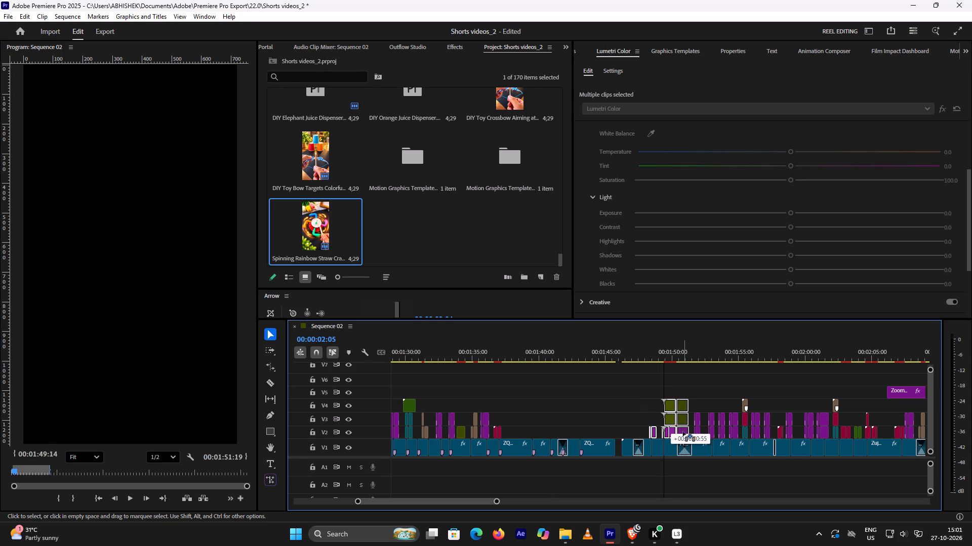
pyautogui.moveTo(683, 432); pyautogui.dragTo(526, 431)
# Select the V2–V4 overlay clips between about 1:51 and 2:05 and shift them slightly later.
pyautogui.moveTo(690, 398); pyautogui.dragTo(835, 424)
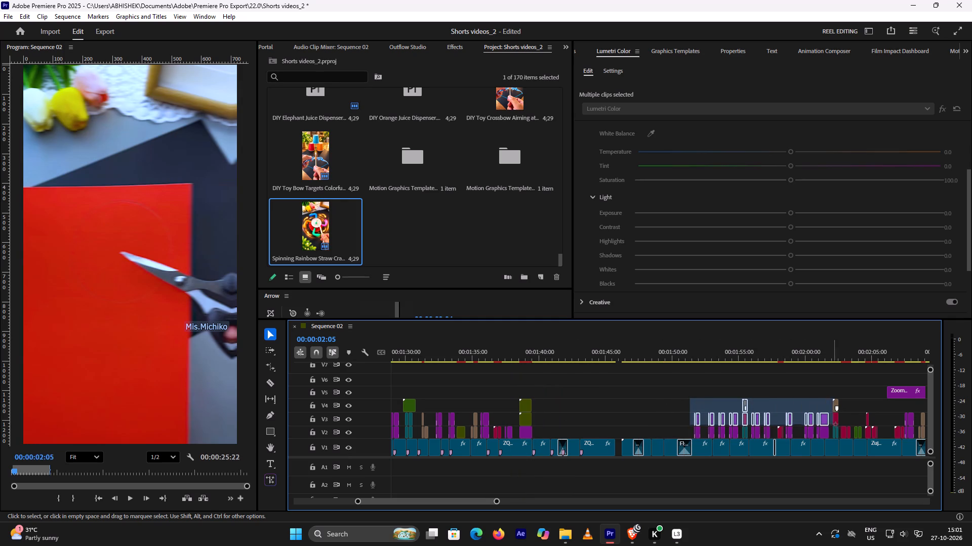
pyautogui.moveTo(835, 424); pyautogui.dragTo(881, 428)
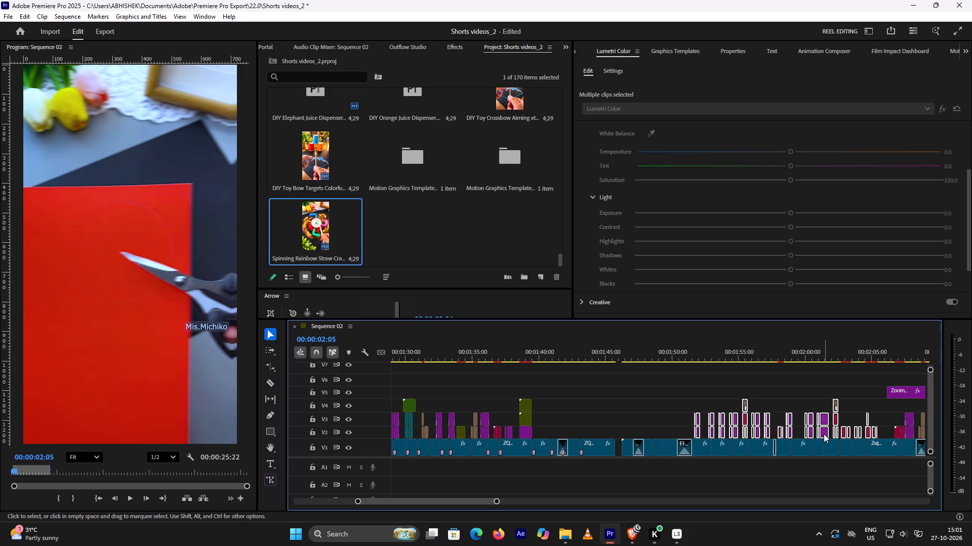
pyautogui.moveTo(824, 434); pyautogui.dragTo(679, 428)
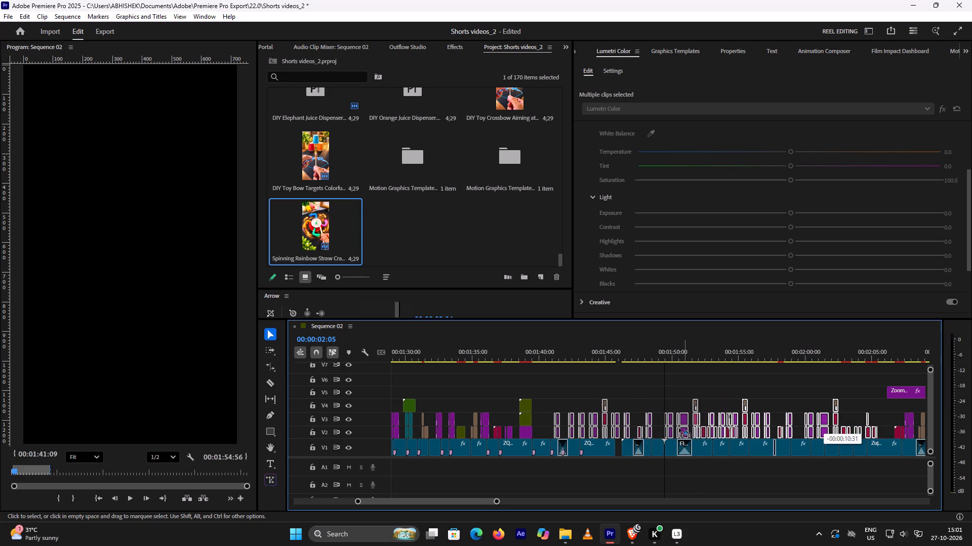
pyautogui.moveTo(679, 428); pyautogui.dragTo(815, 427)
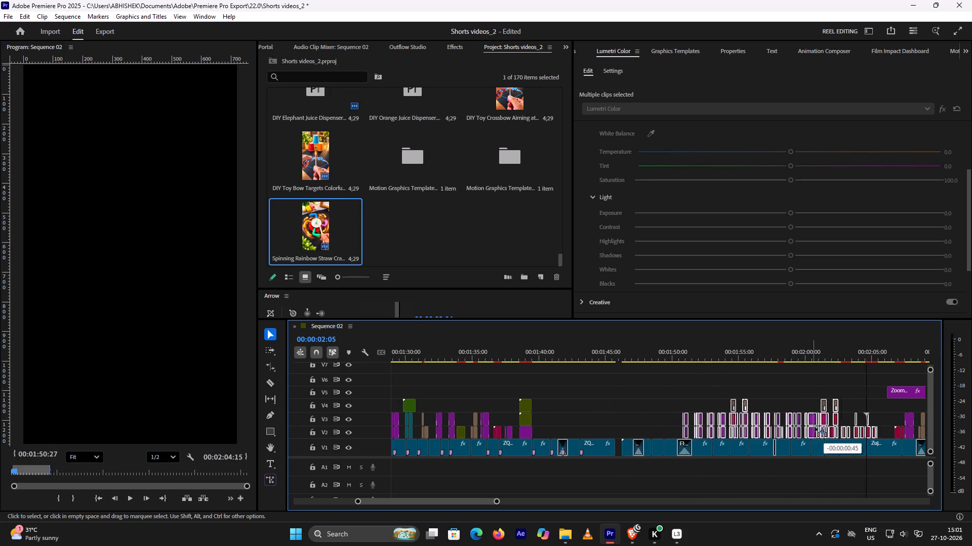
pyautogui.moveTo(815, 427); pyautogui.dragTo(827, 428)
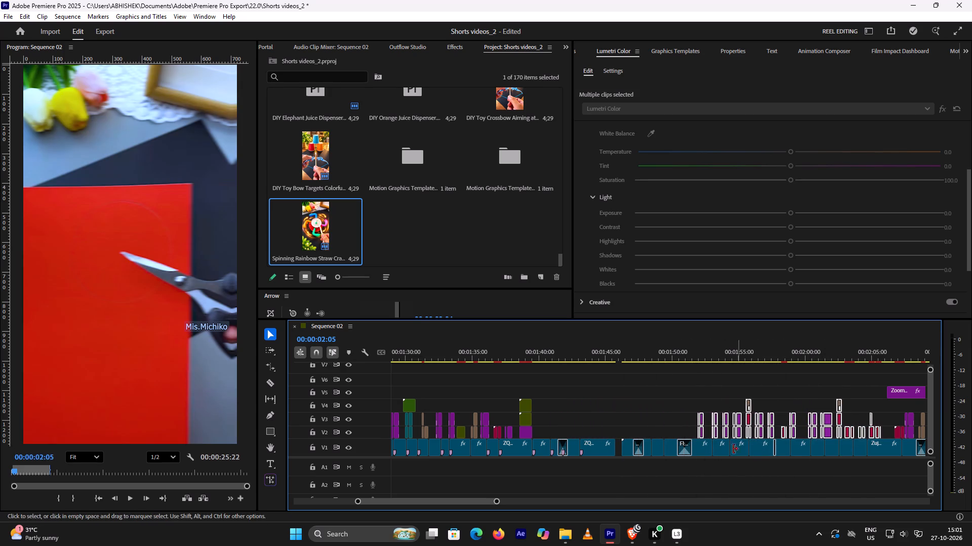
# Delete the short V1 clip at about 1:49 and the gap it leaves.
pyautogui.click(661, 446)
pyautogui.click(659, 449)
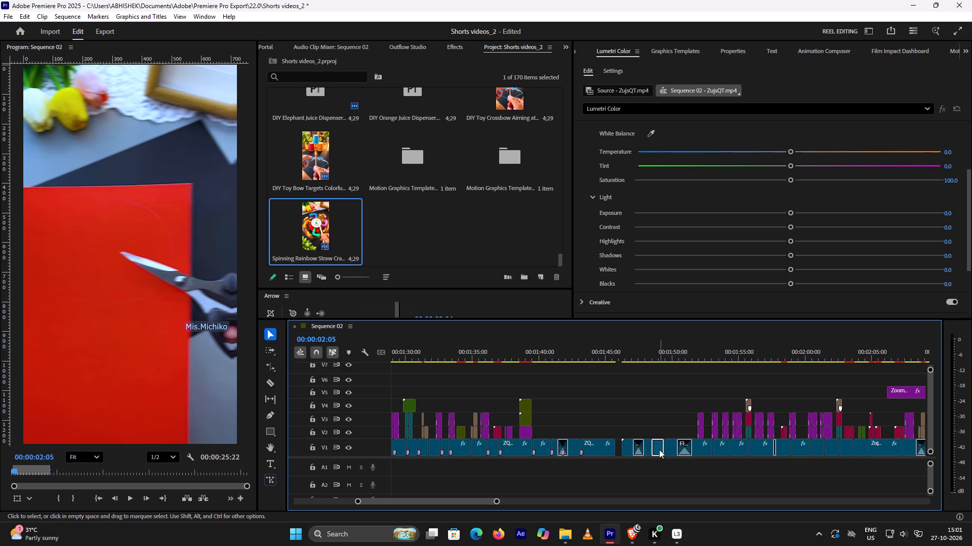
pyautogui.press('Delete')
pyautogui.click(659, 450)
pyautogui.press('Delete')
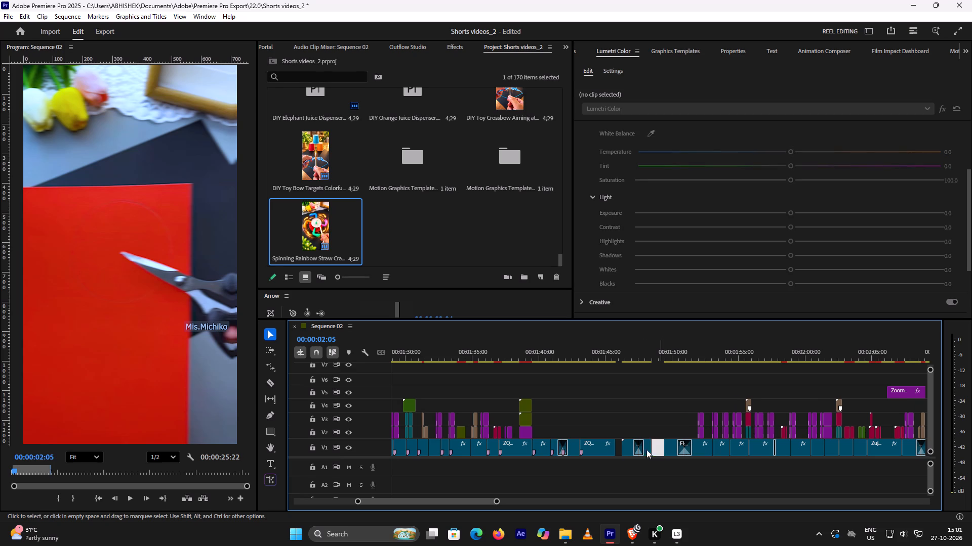
# Delete the V1 clips between about 1:43 and 1:46 and close the gap they leave.
pyautogui.moveTo(582, 422); pyautogui.dragTo(606, 456)
pyautogui.press('Delete')
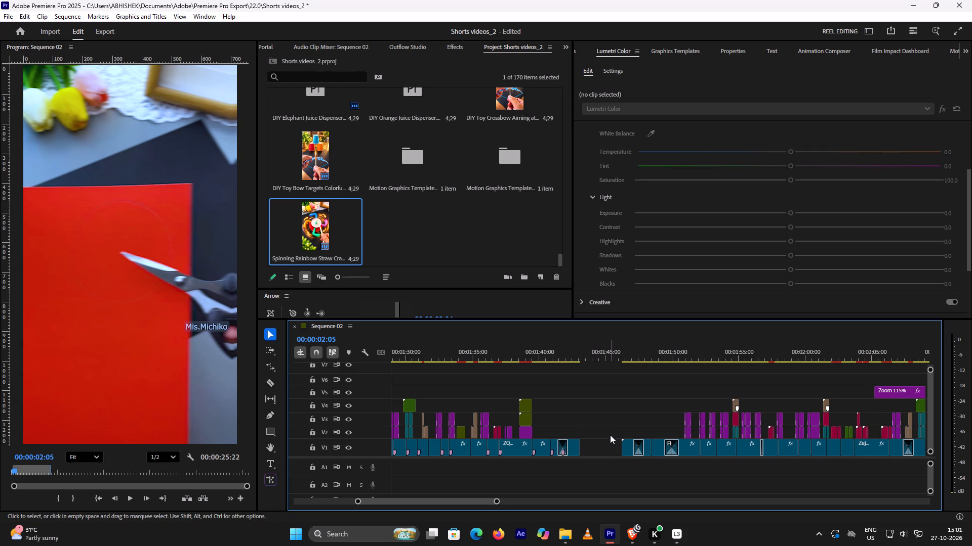
pyautogui.click(600, 441)
pyautogui.press('Delete')
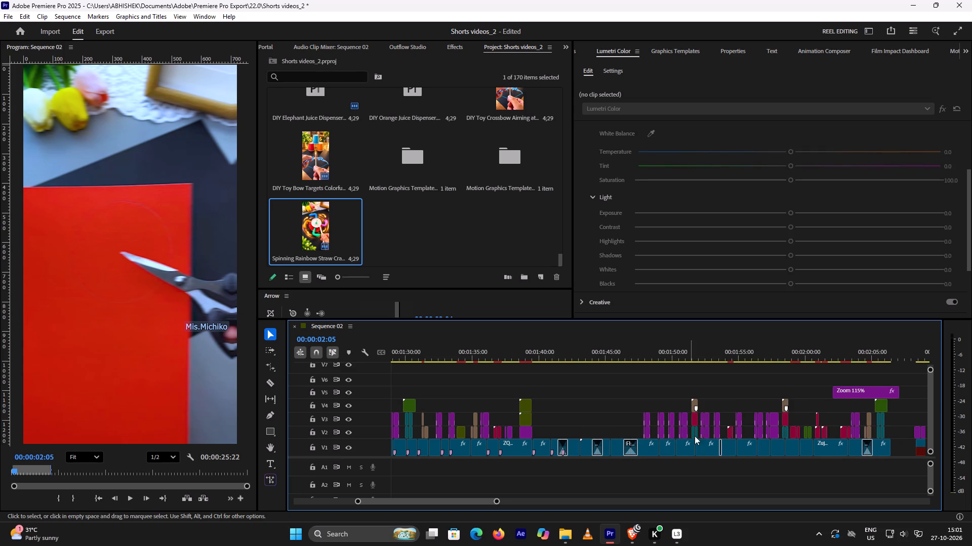
# Close the empty gap on V1 between about 0:56 and 1:08.
pyautogui.scroll(-1, 713, 436)
pyautogui.scroll(9, 626, 437)
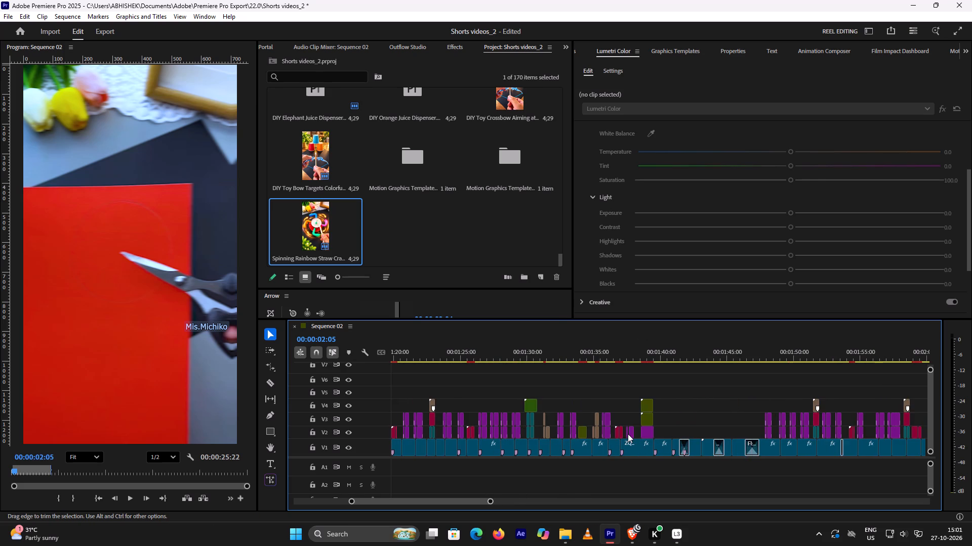
pyautogui.scroll(9, 628, 434)
pyautogui.scroll(11, 585, 427)
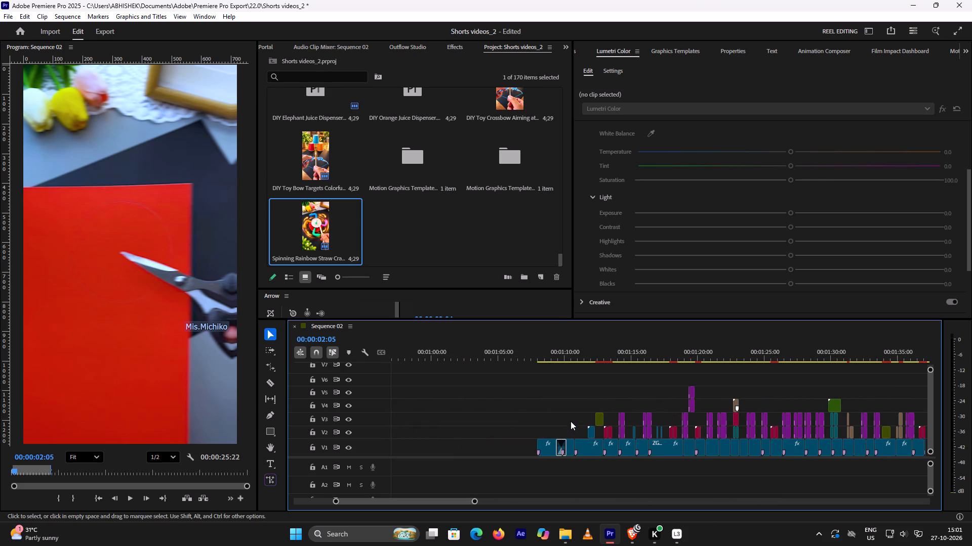
pyautogui.scroll(12, 544, 446)
pyautogui.click(632, 457)
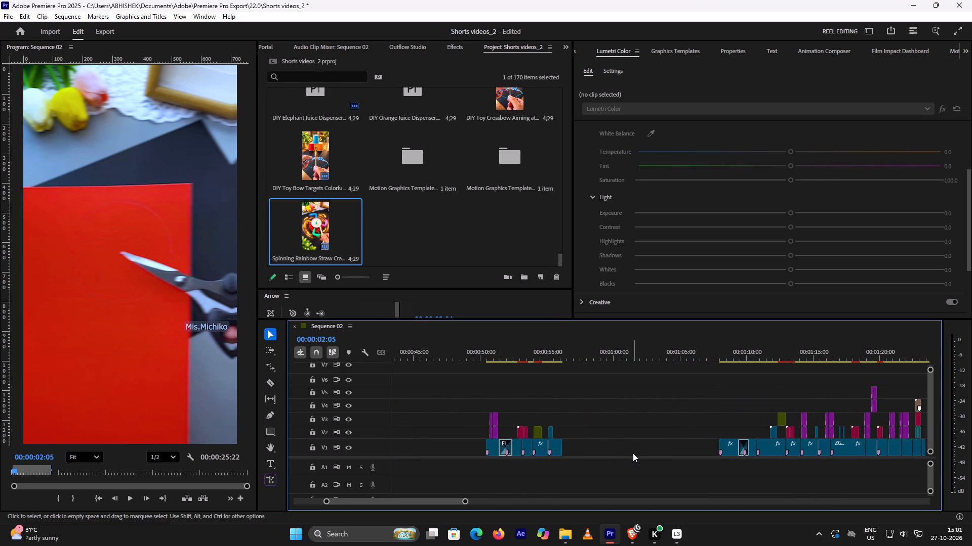
pyautogui.click(633, 453)
pyautogui.press('Delete')
# Close the empty gap on V1 between about 0:36 and 0:50.
pyautogui.scroll(9, 630, 448)
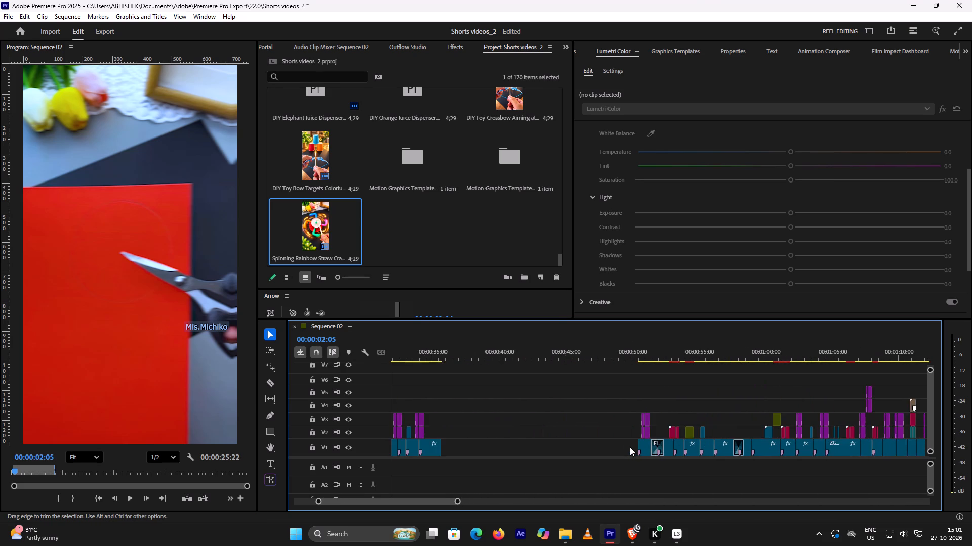
pyautogui.scroll(18, 630, 447)
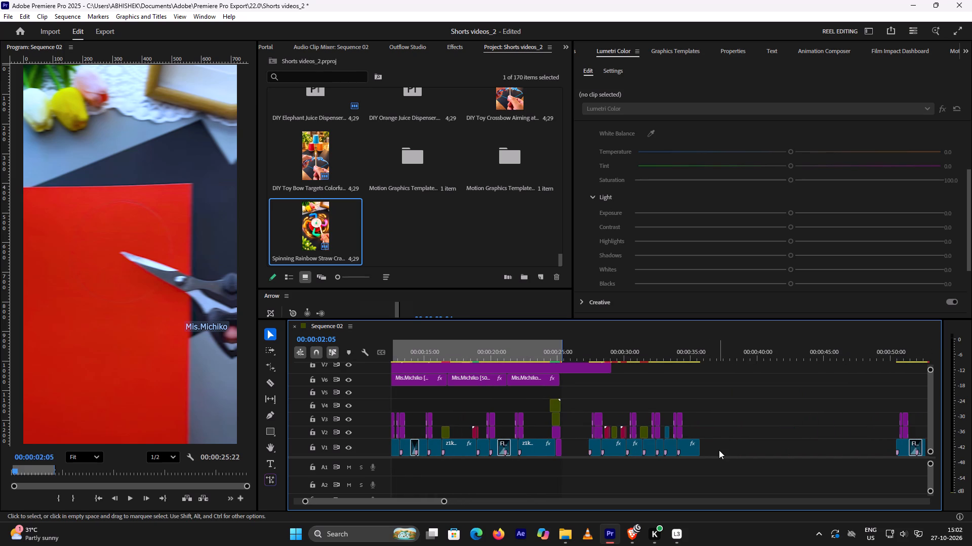
pyautogui.click(719, 450)
pyautogui.press('Delete')
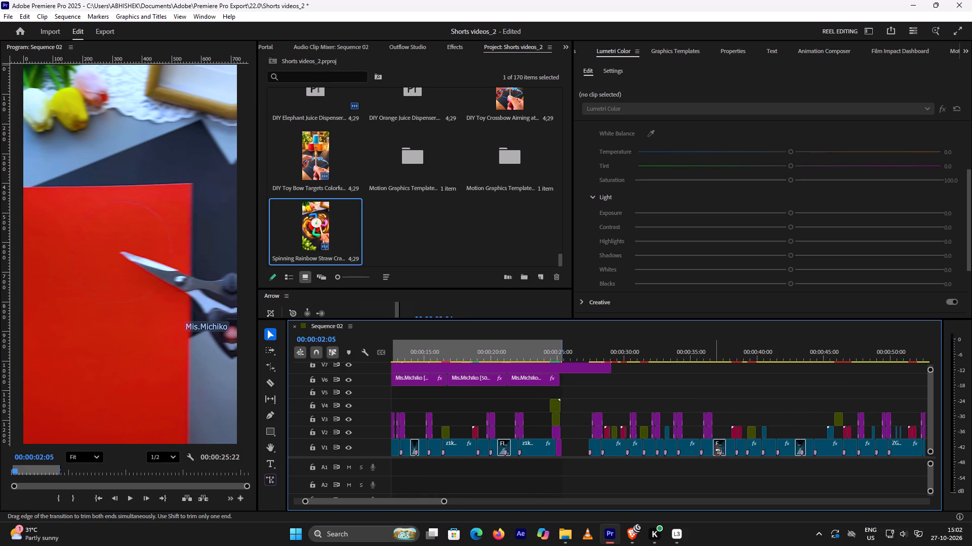
# Look over the Sequence 02 timeline from the start to about 1:50, checking the clip layout and remaining gaps.
pyautogui.keyDown('alt'); pyautogui.scroll(-6, 714, 450); pyautogui.keyUp('alt')
pyautogui.scroll(-3, 714, 450)
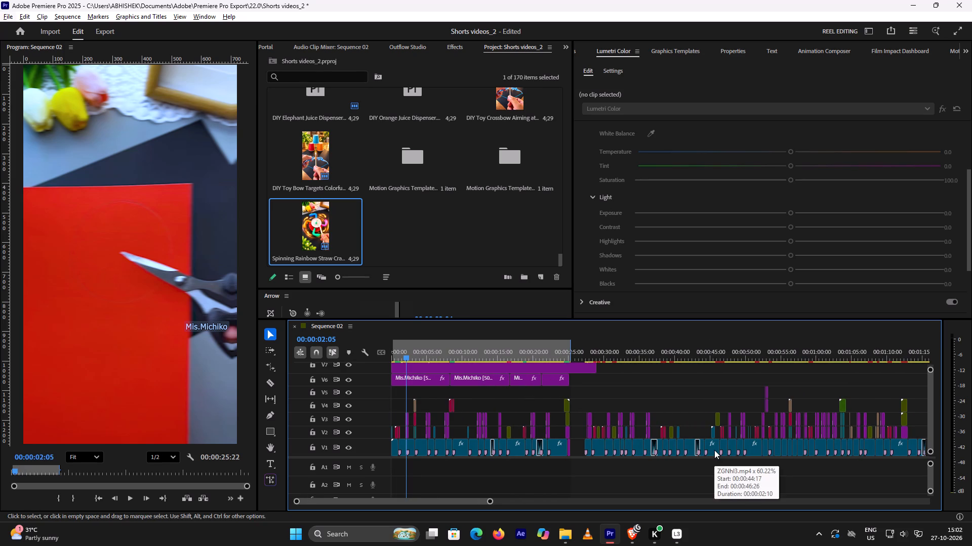
pyautogui.scroll(-5, 706, 444)
pyautogui.scroll(-9, 802, 428)
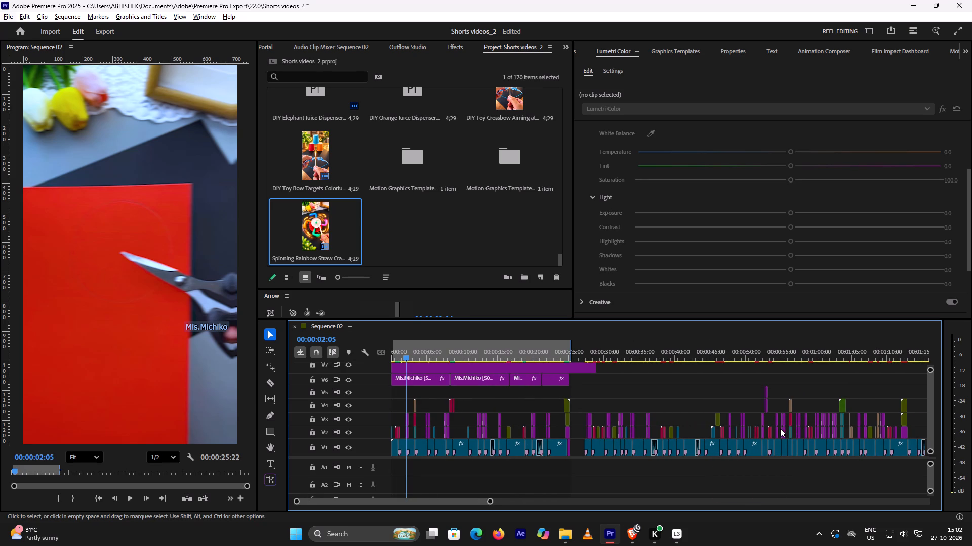
pyautogui.scroll(4, 728, 428)
pyautogui.click(629, 389)
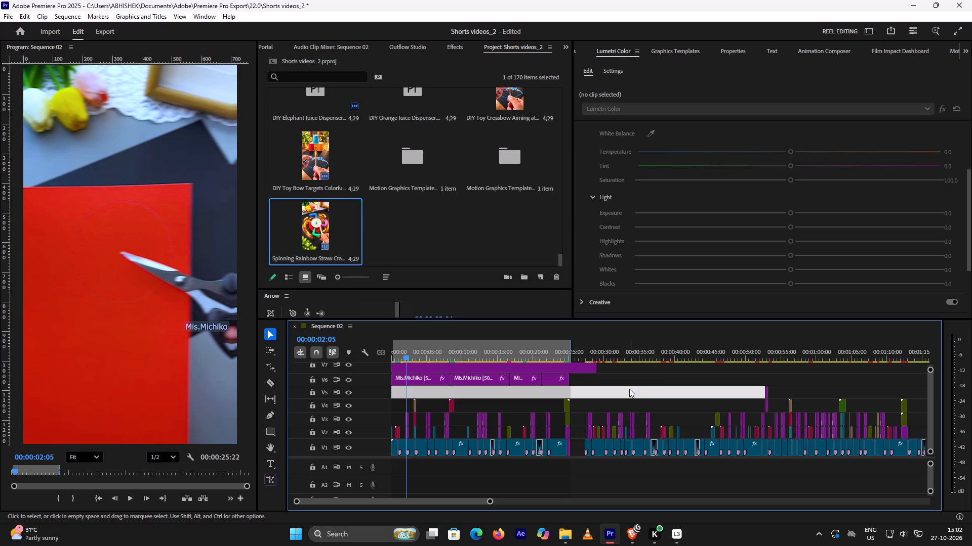
pyautogui.scroll(1, 664, 386)
pyautogui.scroll(-18, 663, 391)
pyautogui.scroll(-10, 664, 391)
pyautogui.scroll(11, 664, 396)
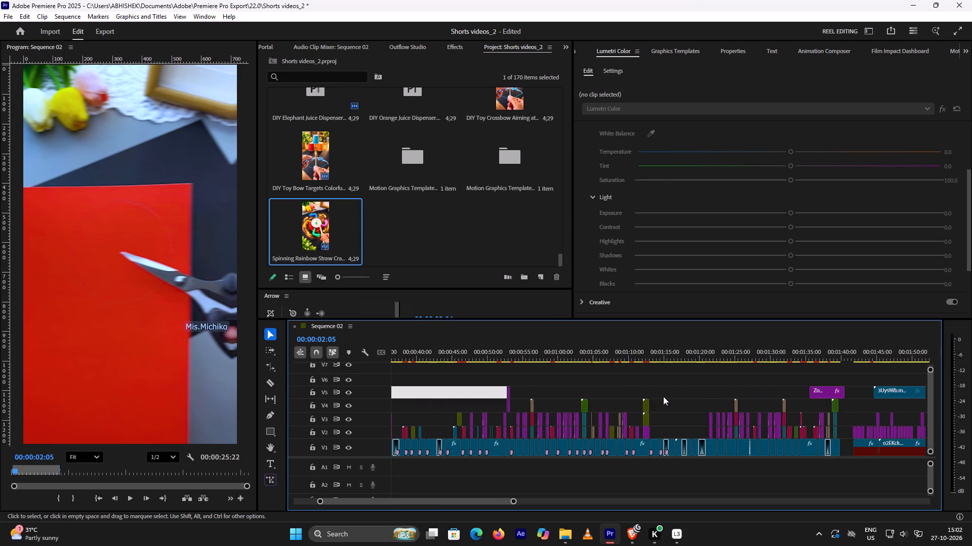
pyautogui.scroll(20, 663, 396)
pyautogui.scroll(7, 664, 396)
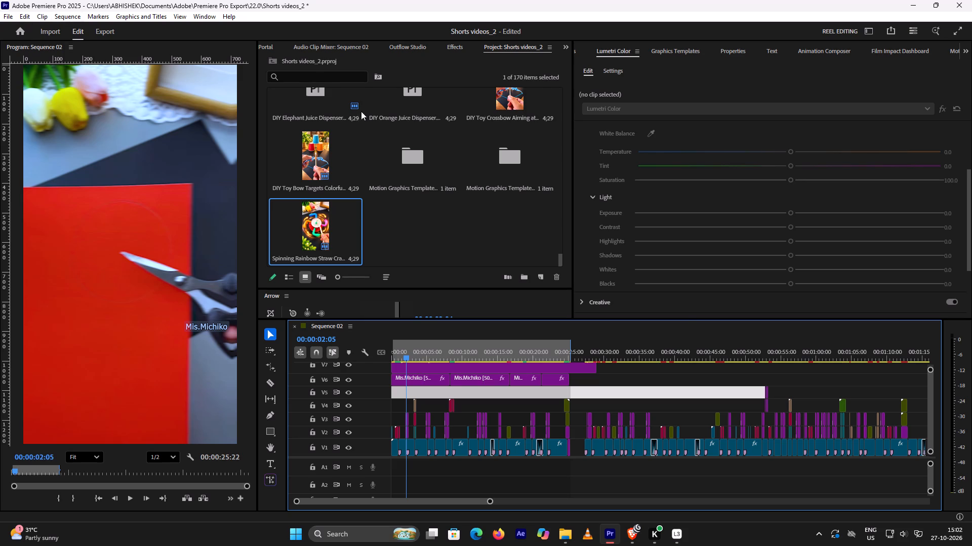
# Toggle Night light in the Windows quick settings.
pyautogui.click(900, 537)
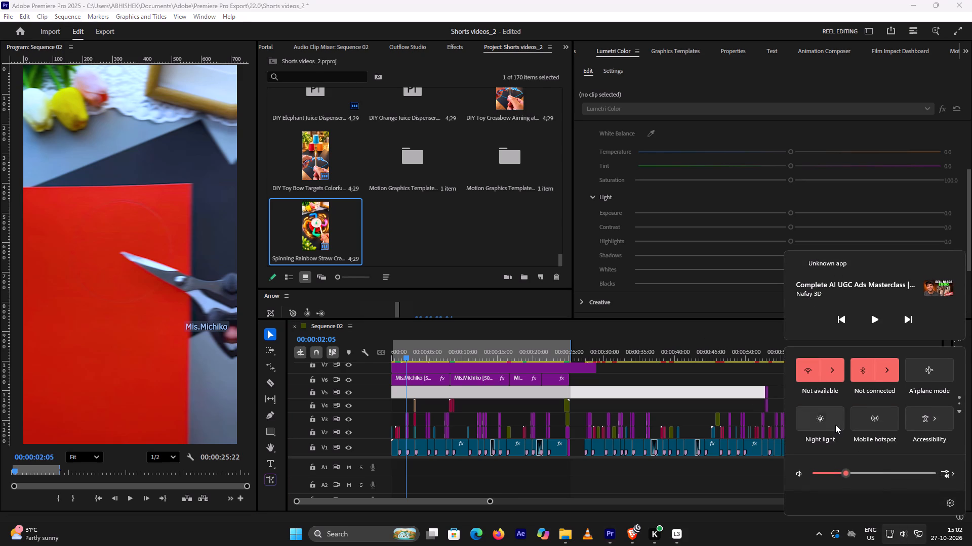
pyautogui.click(835, 425)
# Open the recent project Shorts videos_5.
pyautogui.click(17, 34)
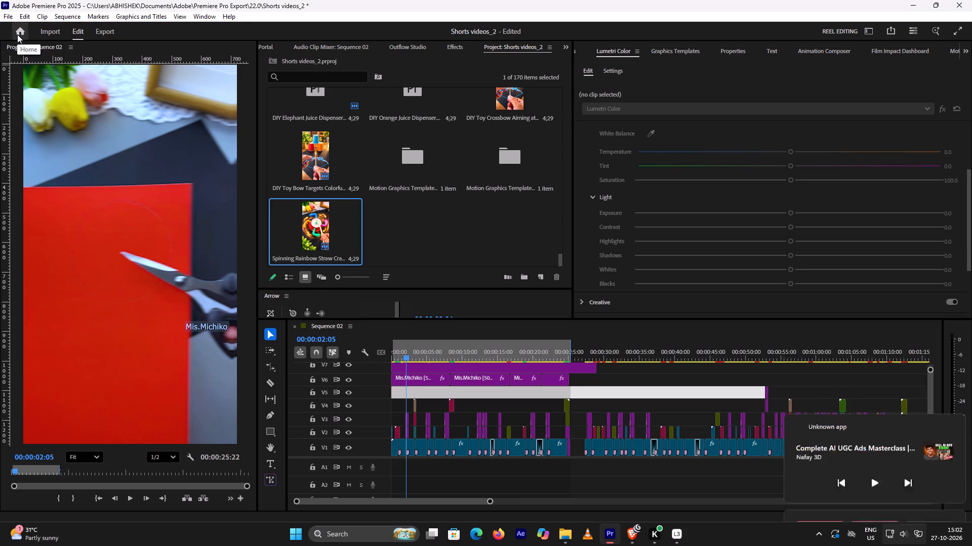
pyautogui.click(251, 242)
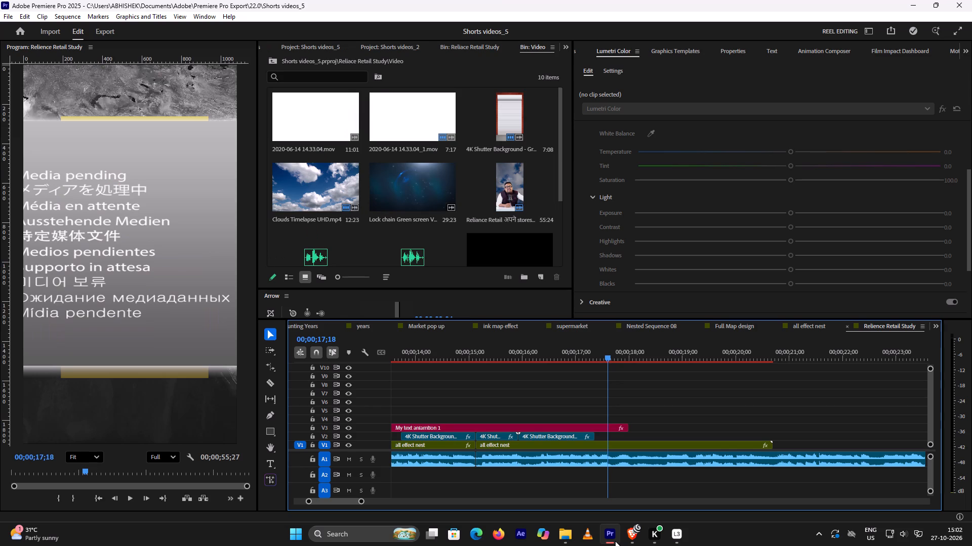
pyautogui.keyDown('alt'); pyautogui.scroll(-6, 623, 526); pyautogui.keyUp('alt')
pyautogui.keyDown('alt'); pyautogui.scroll(-6, 581, 394); pyautogui.keyUp('alt')
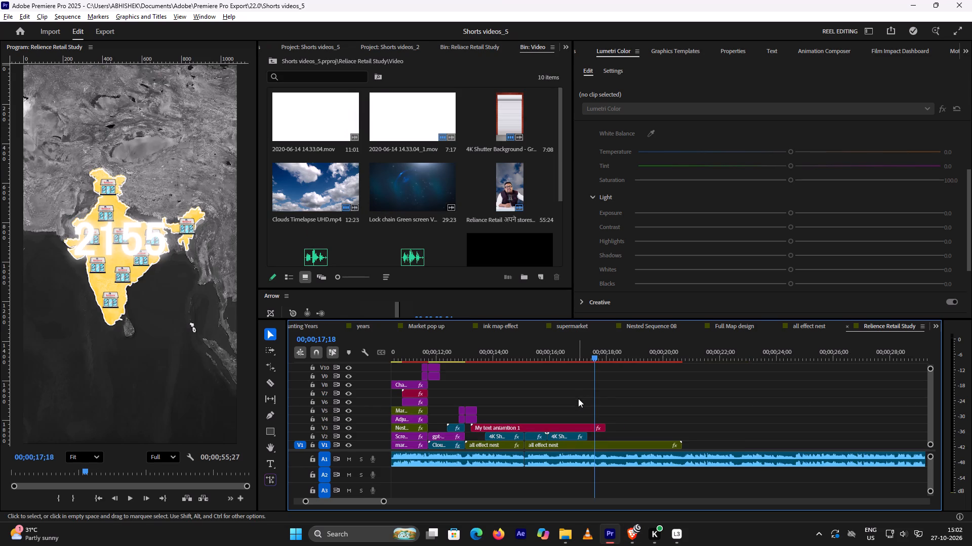
pyautogui.keyDown('alt'); pyautogui.scroll(-6, 578, 398); pyautogui.keyUp('alt')
pyautogui.moveTo(587, 356); pyautogui.dragTo(339, 356)
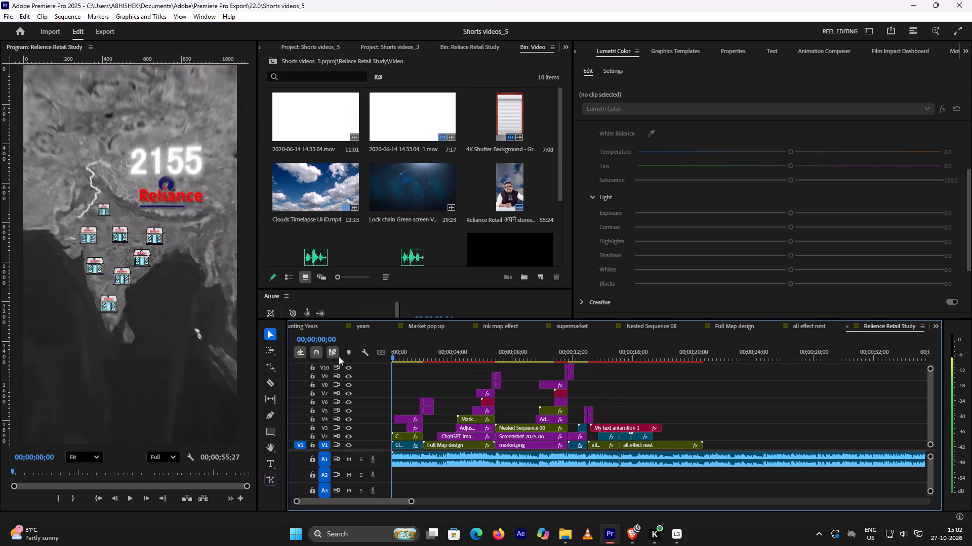
pyautogui.moveTo(339, 356); pyautogui.dragTo(290, 360)
pyautogui.press('space')
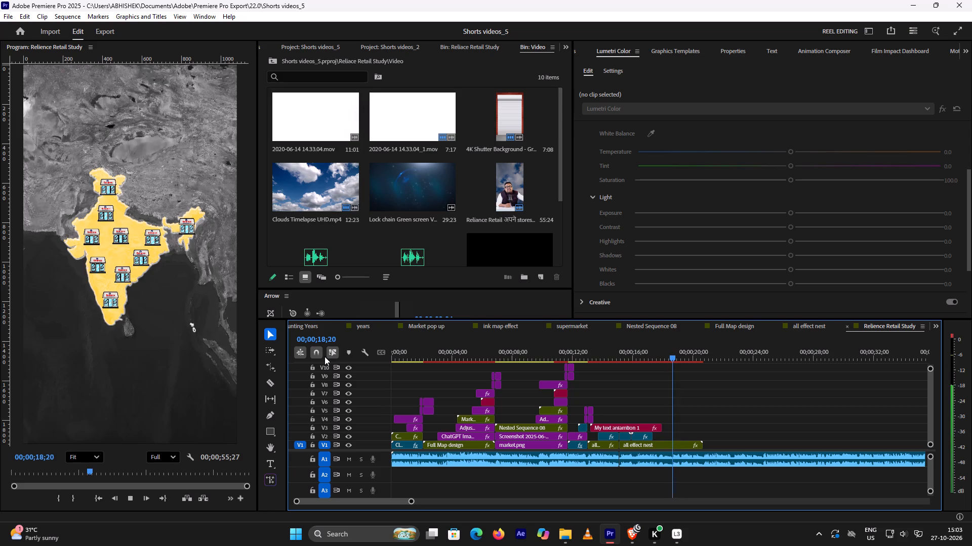
pyautogui.press('space')
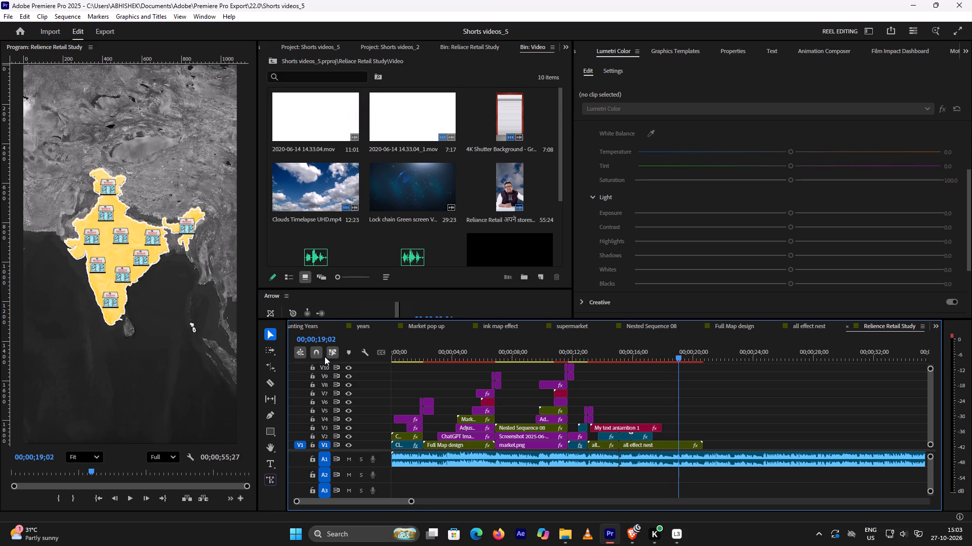
# Switch to Brave, watch the next part of the tutorial, set its playback speed to 1.25 and pause it.
pyautogui.click(628, 536)
pyautogui.press('space')
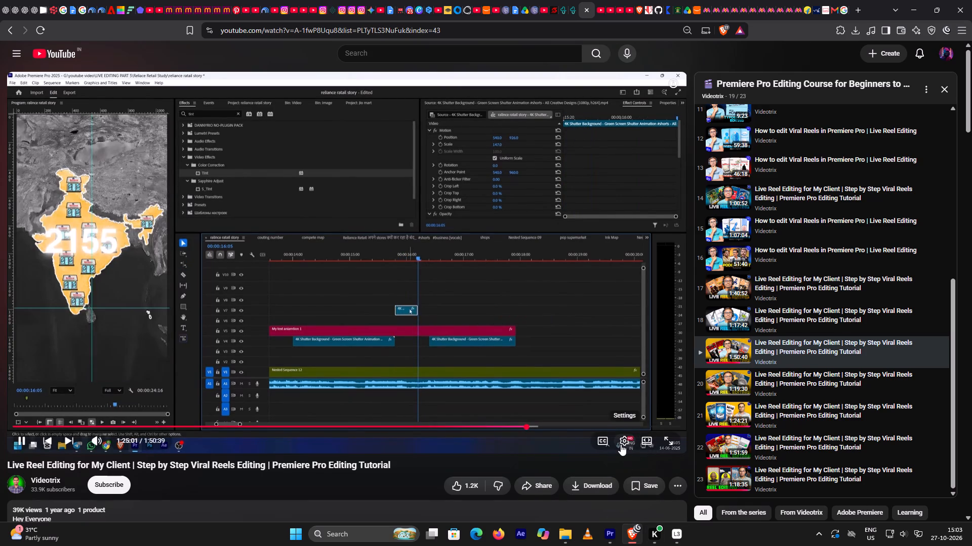
pyautogui.click(620, 444)
pyautogui.click(624, 388)
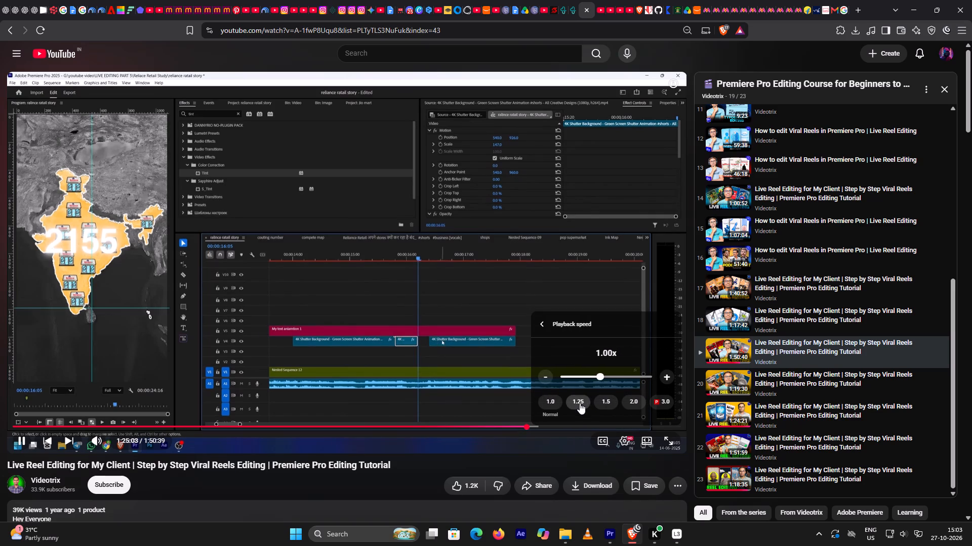
pyautogui.click(579, 402)
pyautogui.click(577, 465)
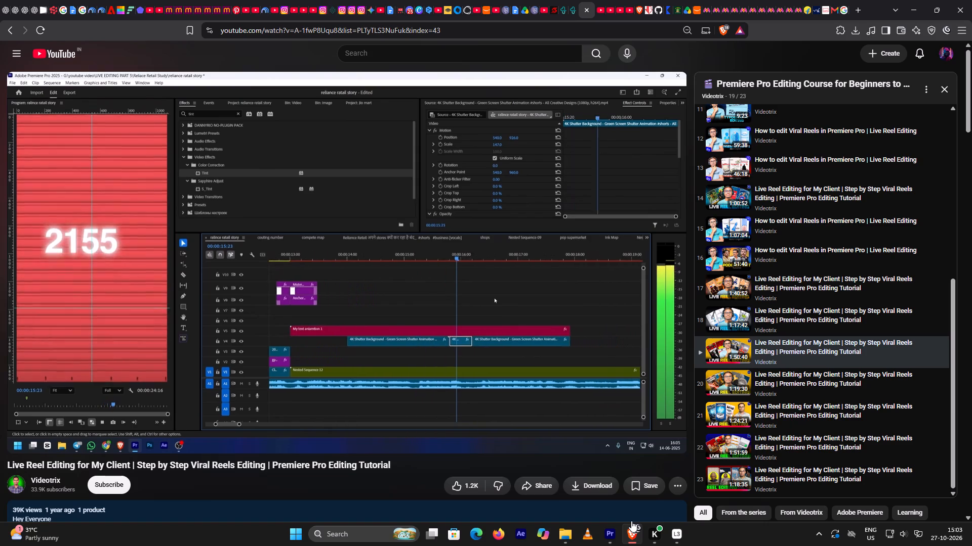
pyautogui.press('space')
# Switch to Premiere Pro and play back the 2155 shutter section of the sequence from about 13 to 17 seconds.
pyautogui.click(606, 539)
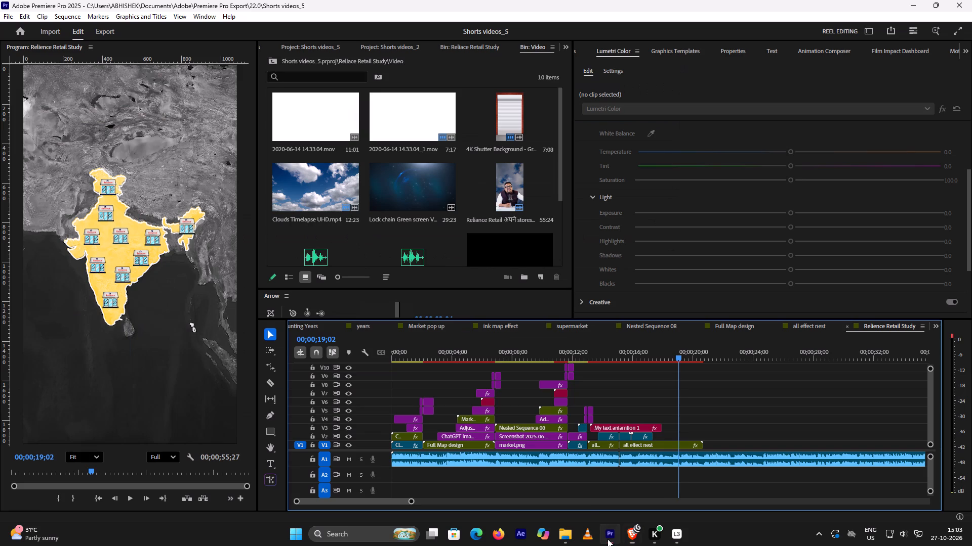
pyautogui.keyDown('alt'); pyautogui.scroll(5, 607, 361); pyautogui.keyUp('alt')
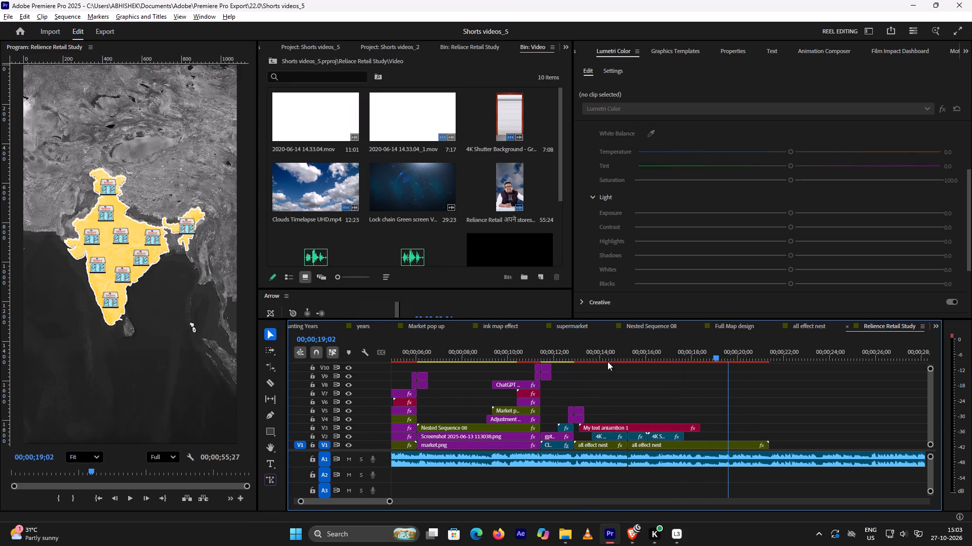
pyautogui.click(598, 353)
pyautogui.press('space')
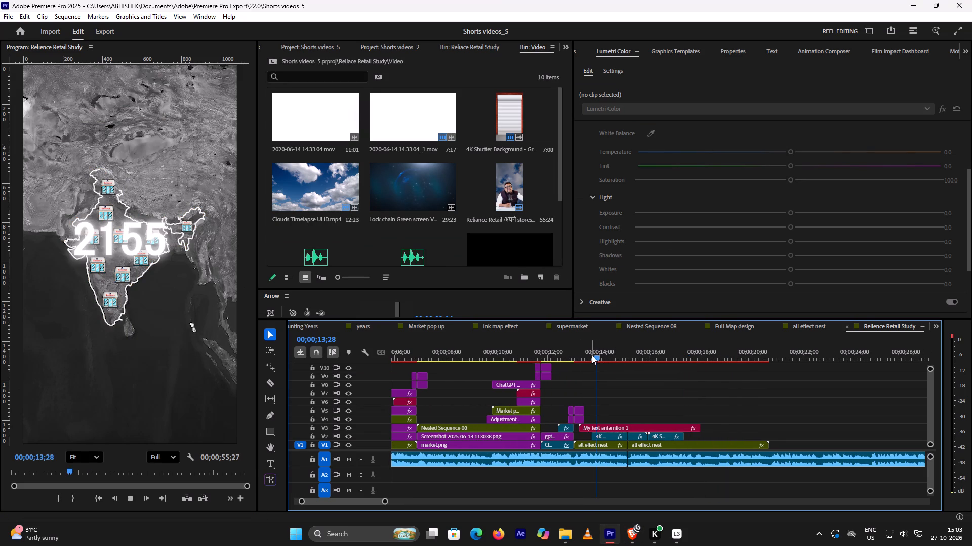
pyautogui.press('space')
pyautogui.click(588, 356)
pyautogui.press('space')
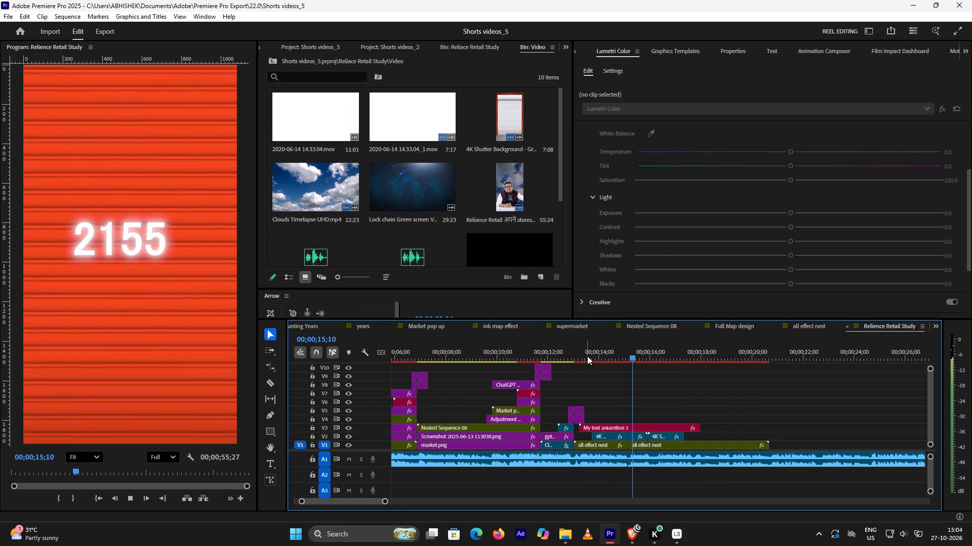
pyautogui.press('space')
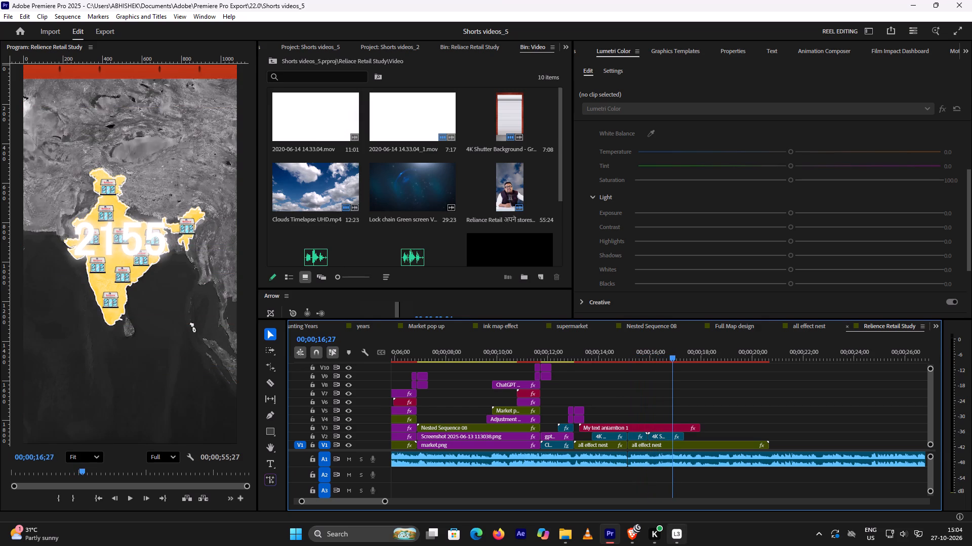
# Switch to Brave and continue the tutorial, replaying the last few seconds, pause it and return to Premiere Pro.
pyautogui.click(630, 532)
pyautogui.press('space')
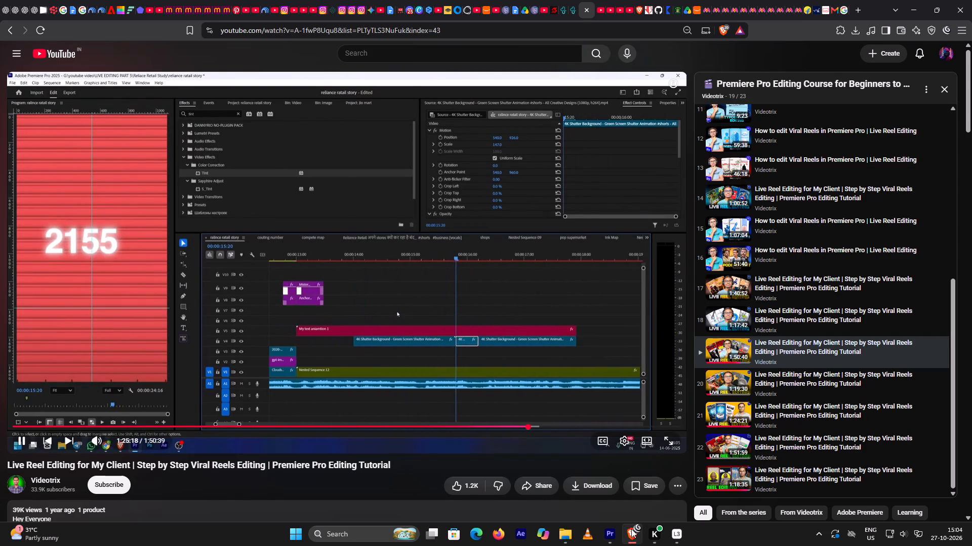
pyautogui.press('Left')
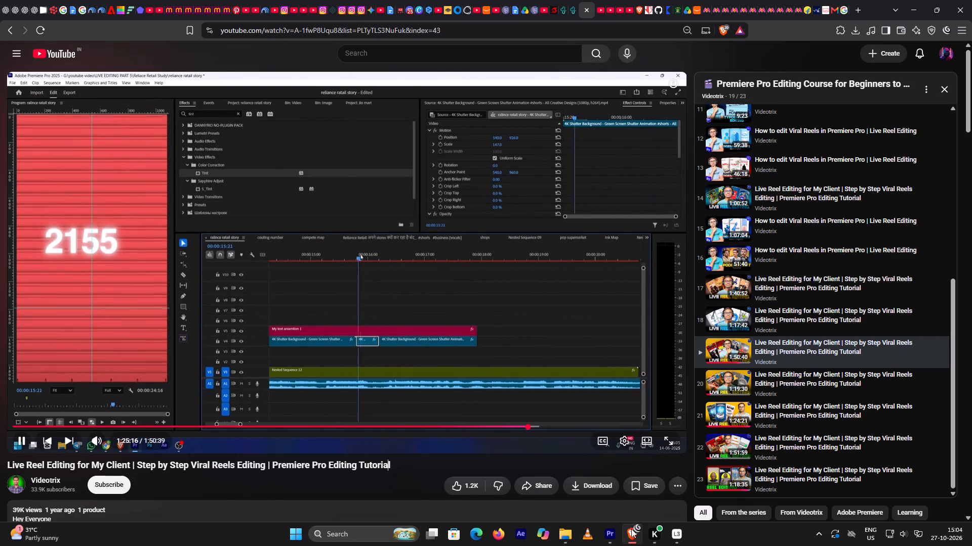
pyautogui.press('space')
pyautogui.press('space')
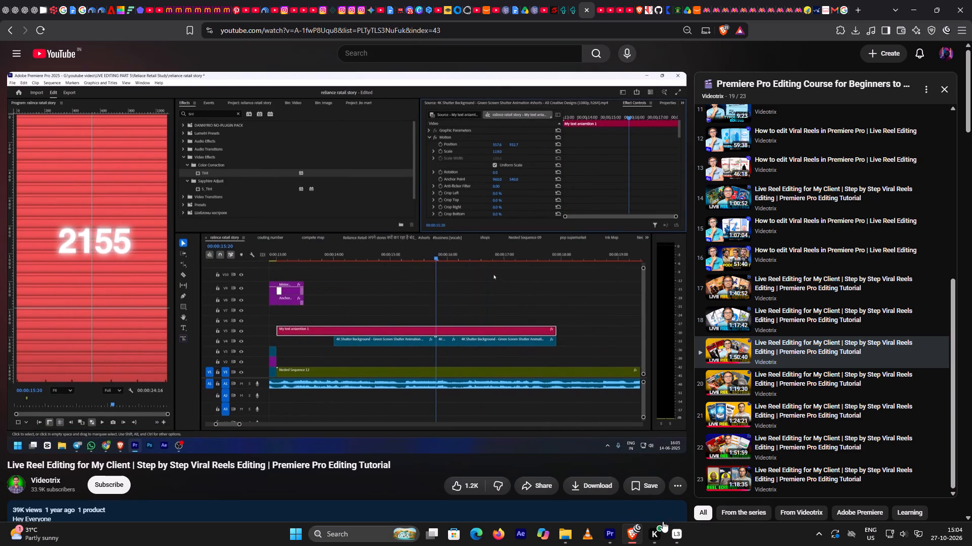
pyautogui.press('space')
pyautogui.click(612, 537)
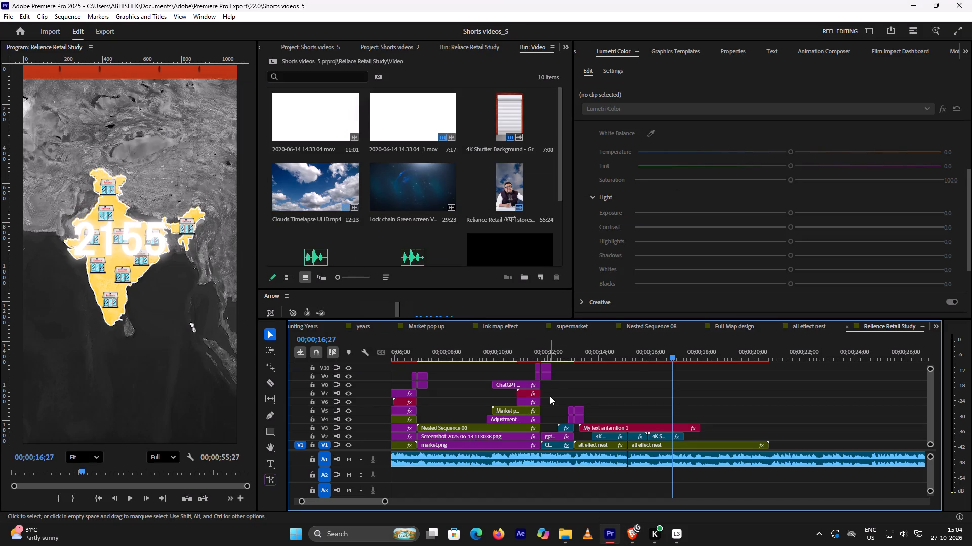
# Add a vertical guide to the program monitor and place it near the right edge of the frame, at about 1030 px.
pyautogui.moveTo(8, 205); pyautogui.dragTo(15, 209)
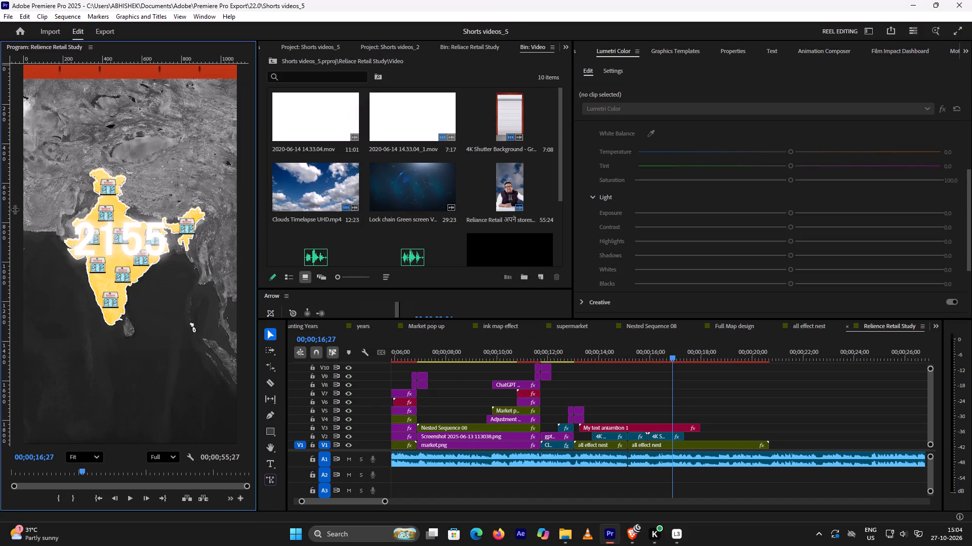
pyautogui.moveTo(15, 209); pyautogui.dragTo(144, 280)
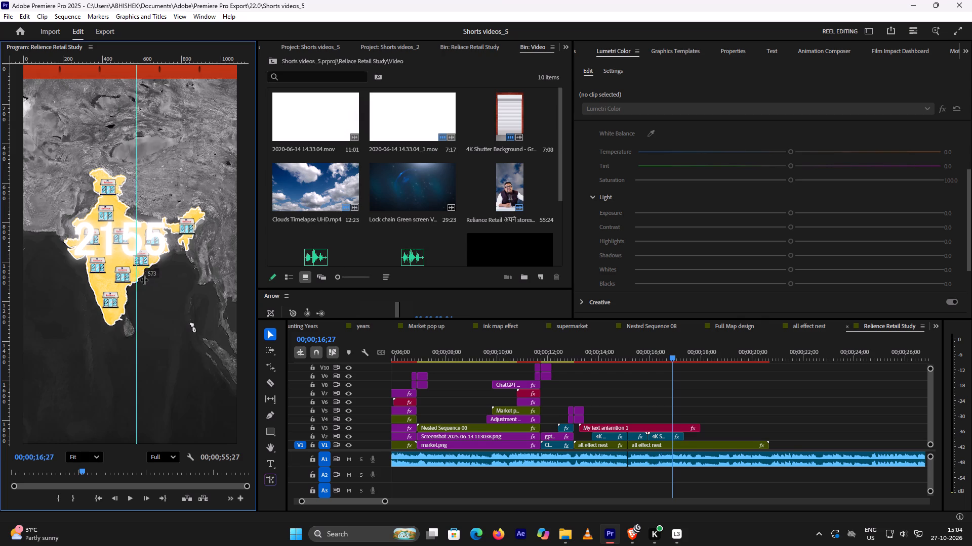
pyautogui.moveTo(144, 280); pyautogui.dragTo(235, 318)
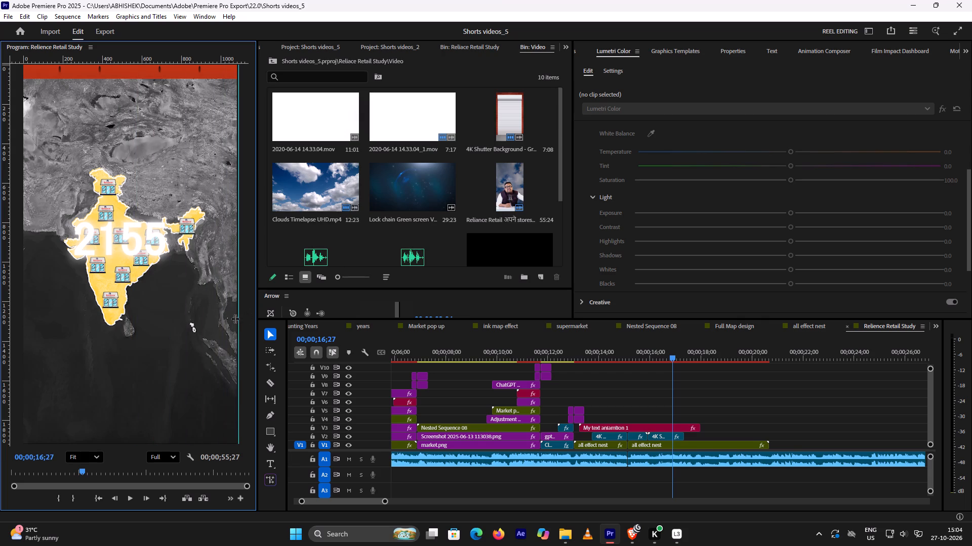
pyautogui.moveTo(235, 318); pyautogui.dragTo(12, 319)
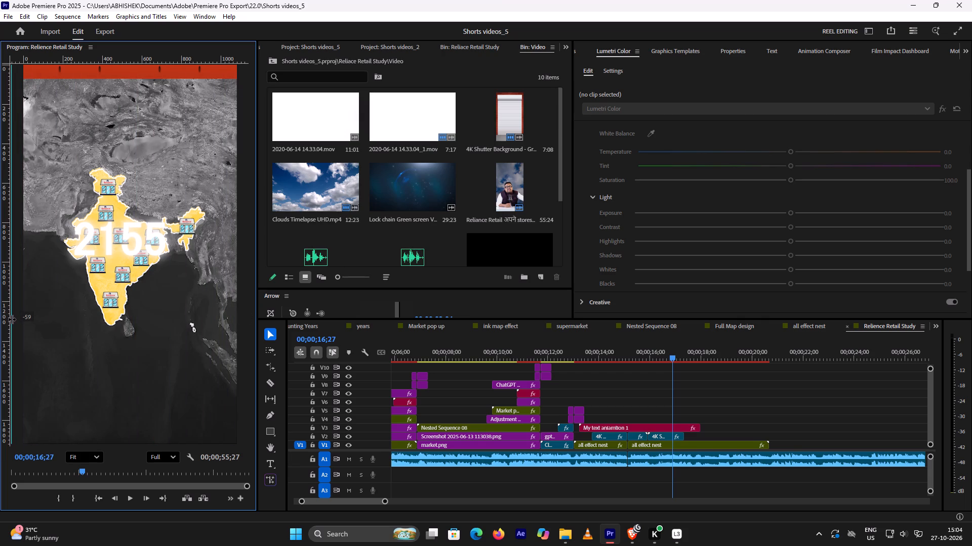
pyautogui.moveTo(12, 319); pyautogui.dragTo(21, 321)
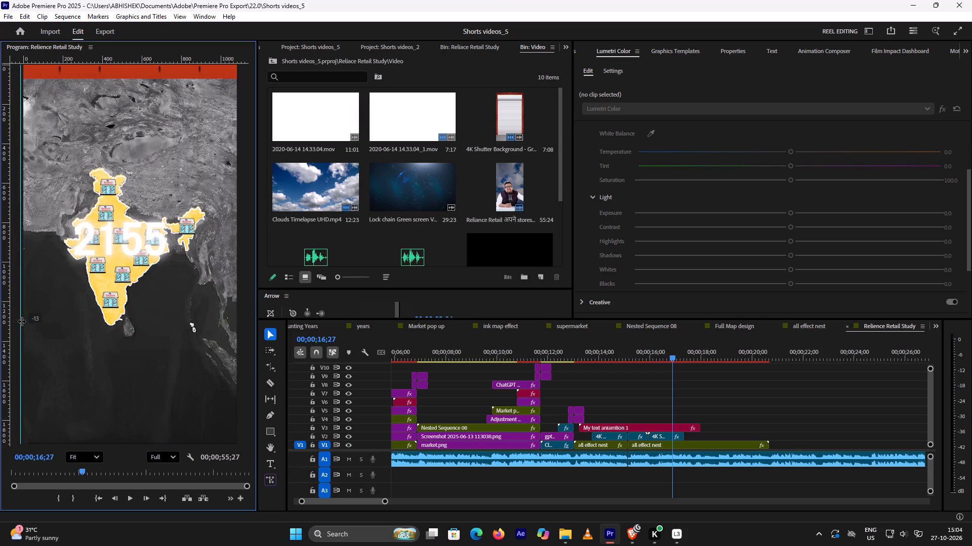
pyautogui.moveTo(21, 321); pyautogui.dragTo(25, 321)
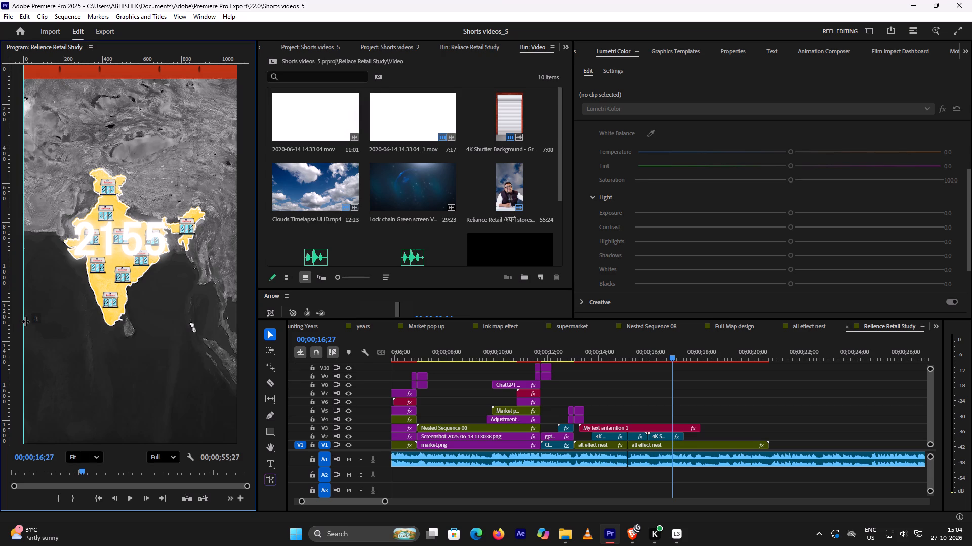
pyautogui.moveTo(25, 321); pyautogui.dragTo(91, 327)
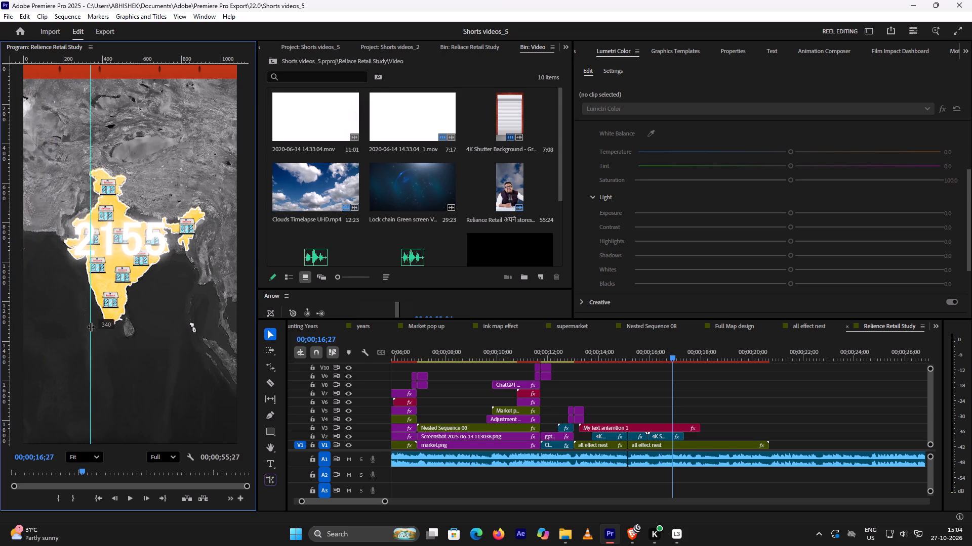
pyautogui.moveTo(91, 327); pyautogui.dragTo(114, 331)
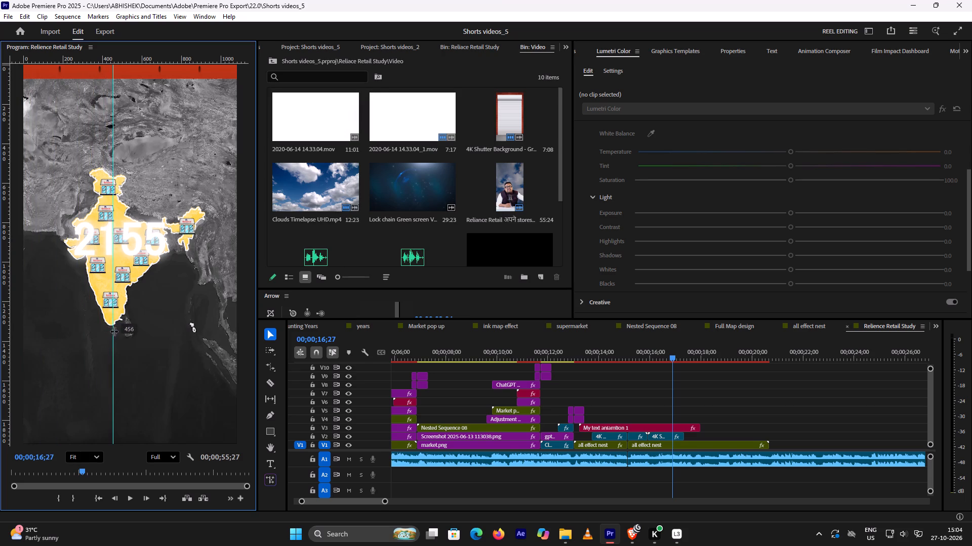
pyautogui.moveTo(114, 331); pyautogui.dragTo(121, 332)
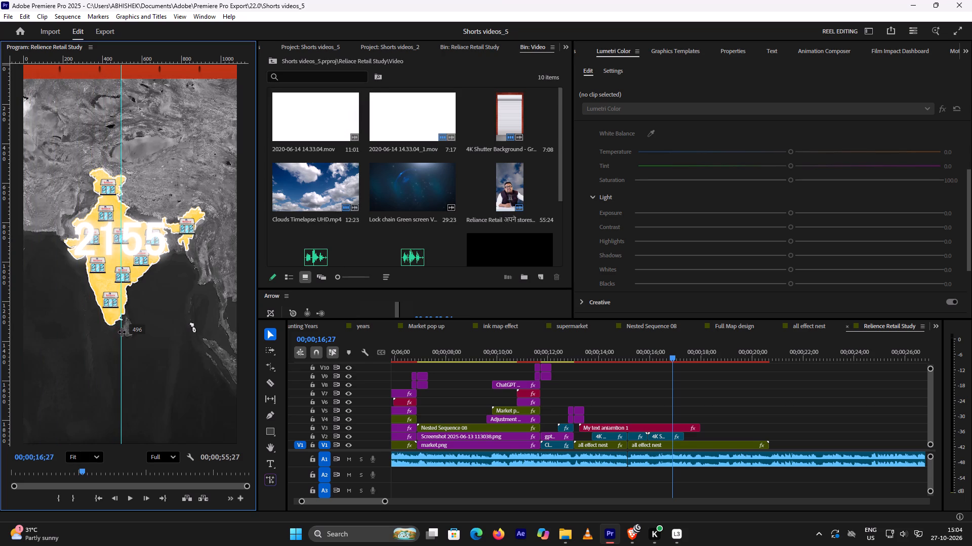
pyautogui.moveTo(121, 332); pyautogui.dragTo(126, 332)
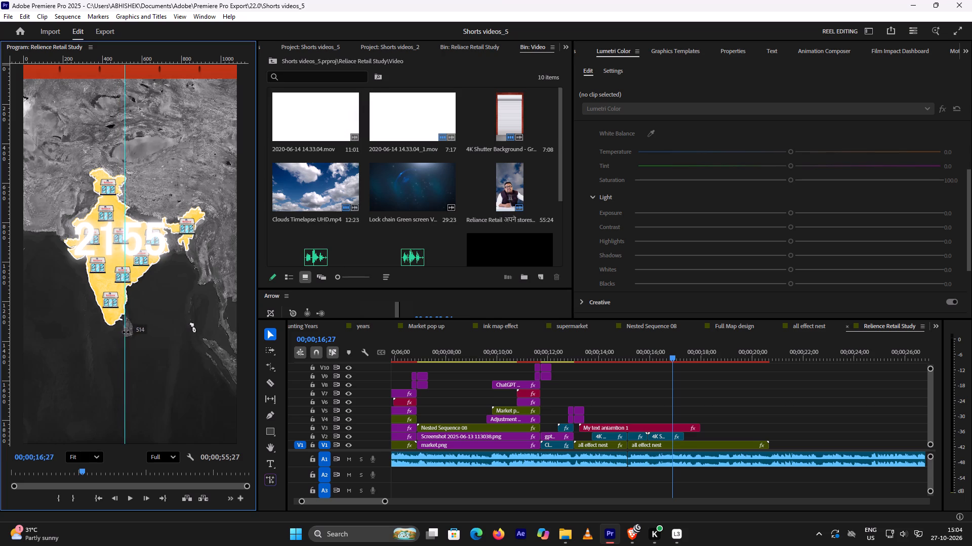
pyautogui.moveTo(126, 332); pyautogui.dragTo(131, 333)
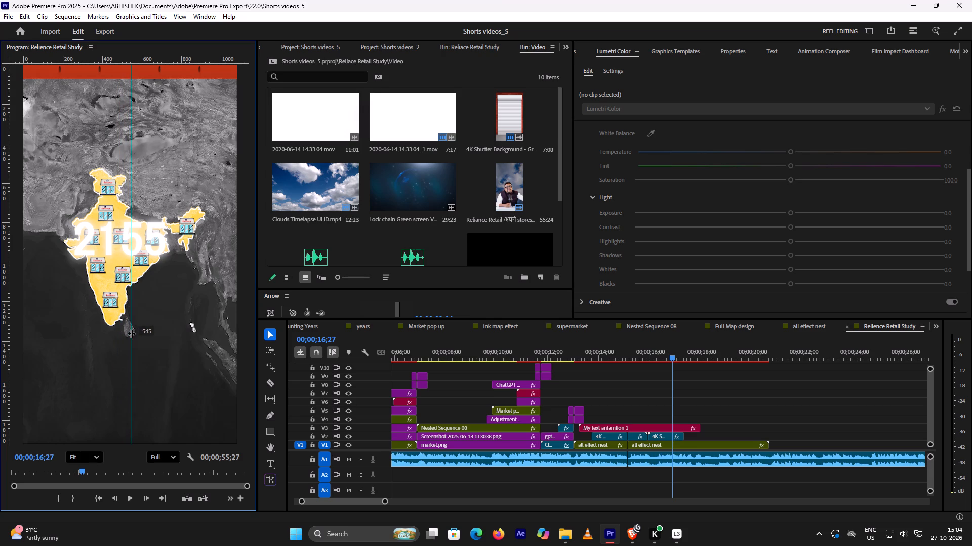
pyautogui.moveTo(131, 333); pyautogui.dragTo(133, 334)
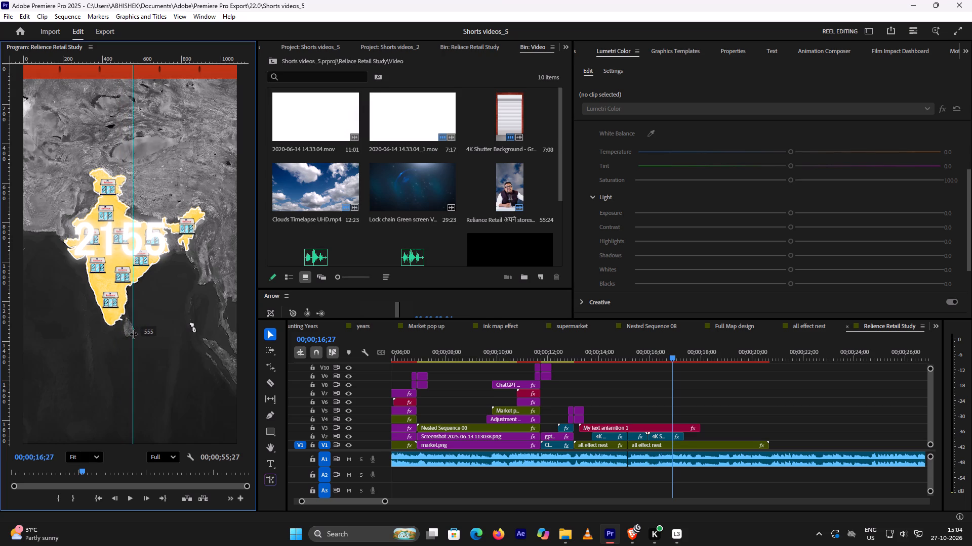
pyautogui.moveTo(133, 334); pyautogui.dragTo(137, 334)
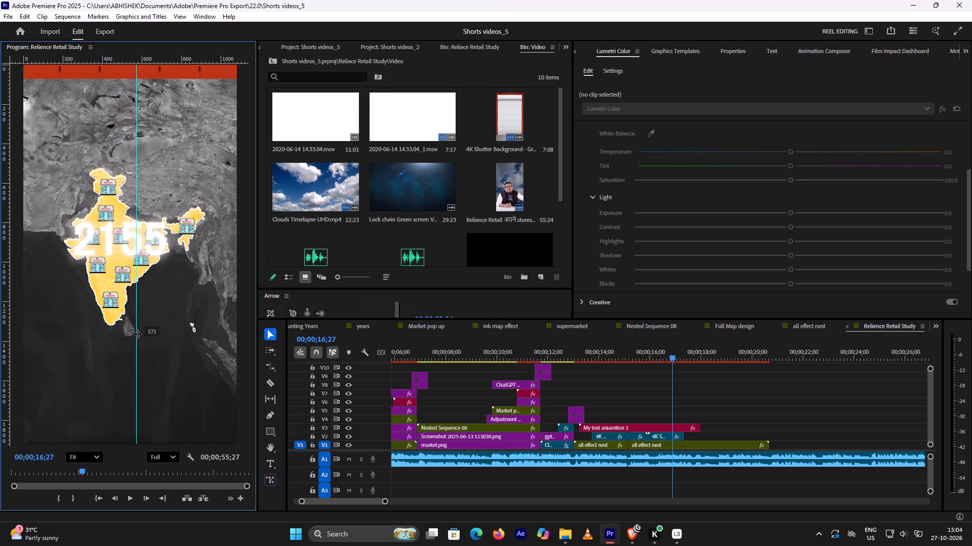
pyautogui.moveTo(137, 334); pyautogui.dragTo(145, 337)
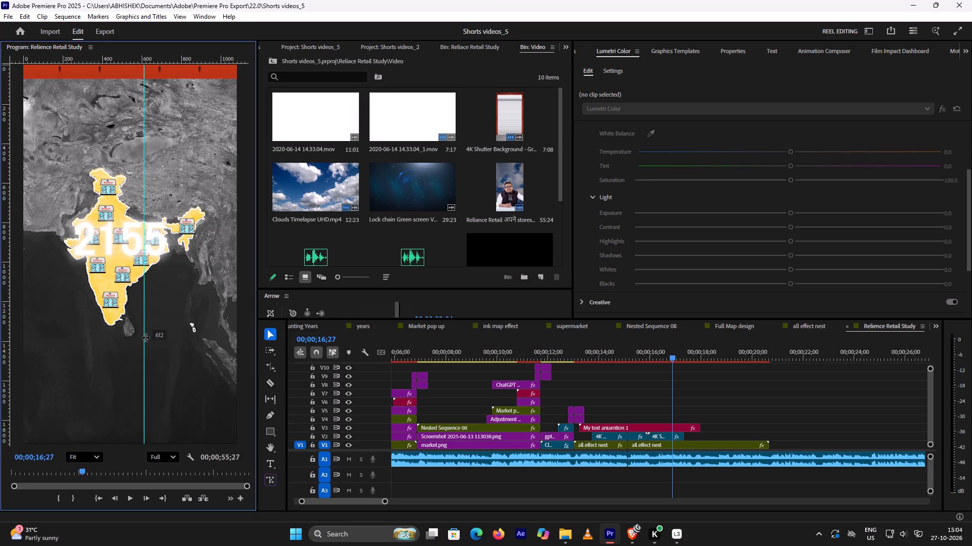
pyautogui.moveTo(145, 337); pyautogui.dragTo(181, 347)
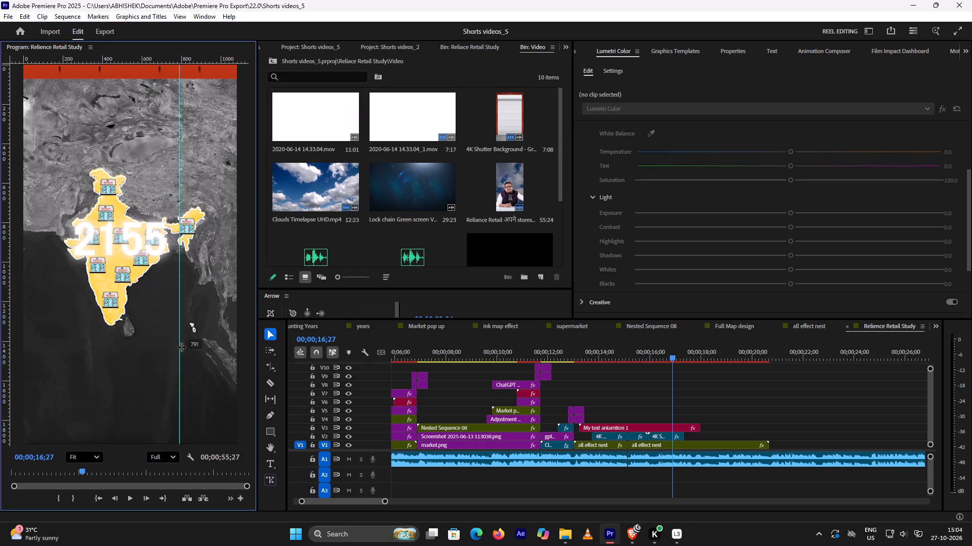
pyautogui.moveTo(181, 347); pyautogui.dragTo(211, 347)
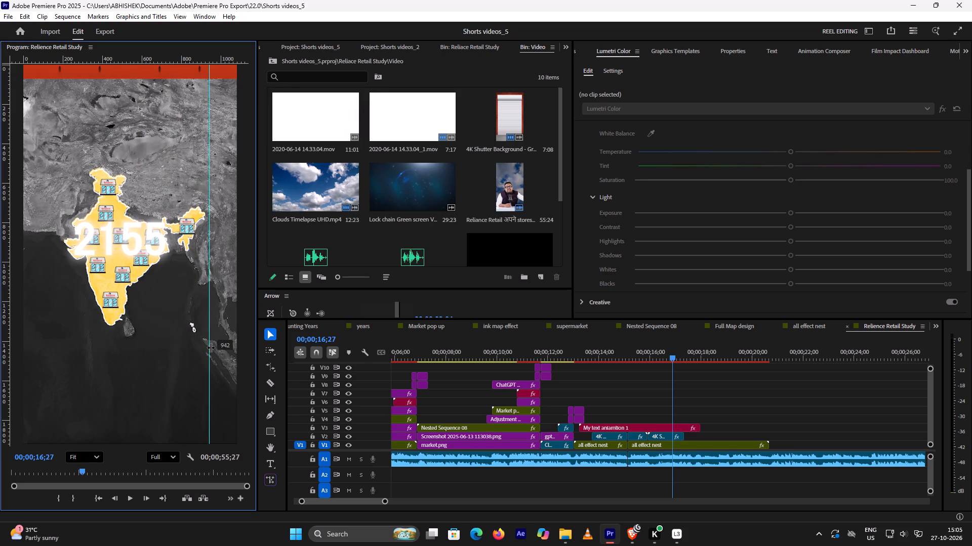
pyautogui.moveTo(211, 347); pyautogui.dragTo(234, 351)
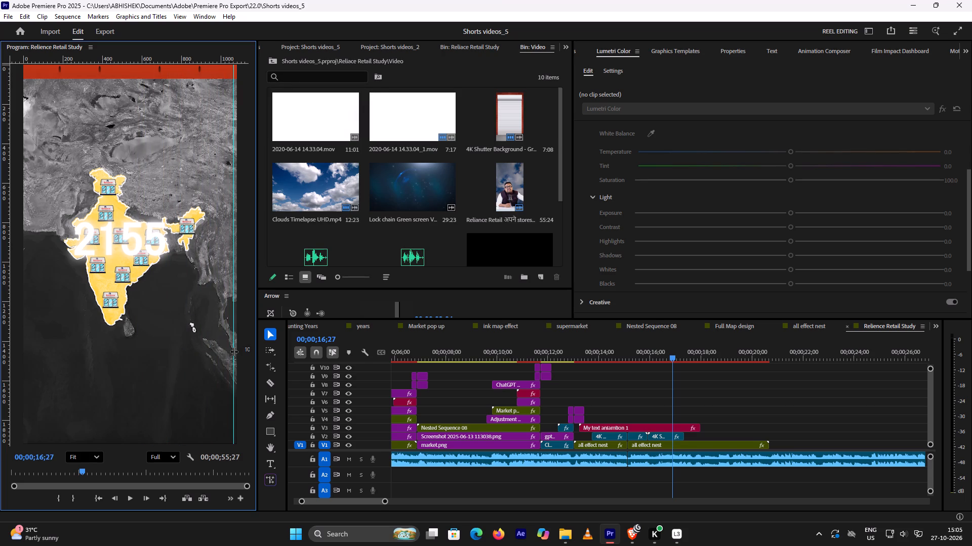
pyautogui.moveTo(234, 351); pyautogui.dragTo(225, 359)
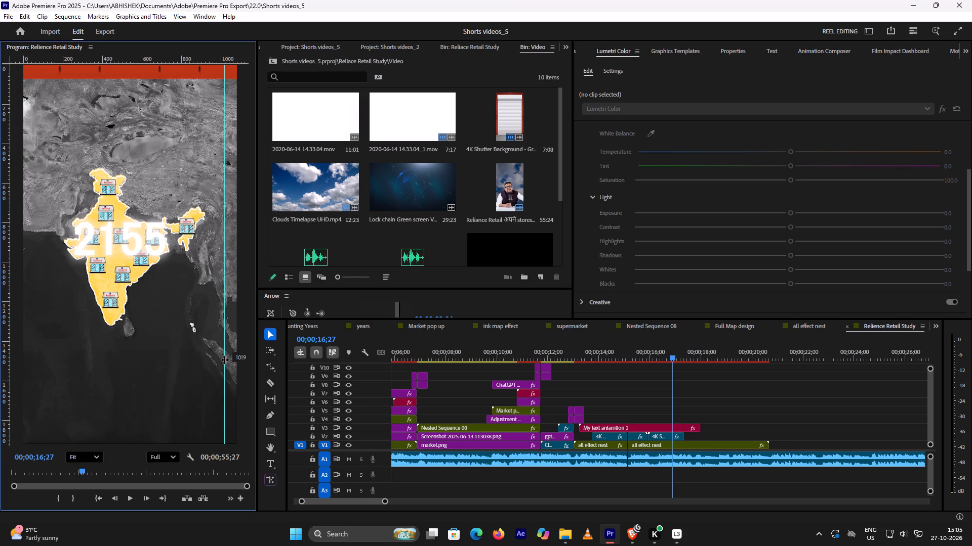
pyautogui.moveTo(225, 359); pyautogui.dragTo(230, 361)
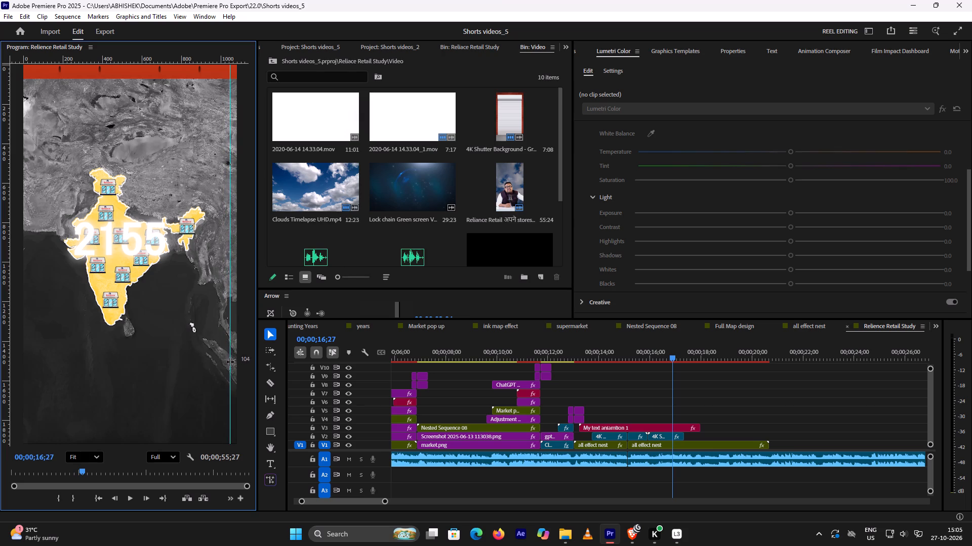
pyautogui.moveTo(230, 361); pyautogui.dragTo(228, 362)
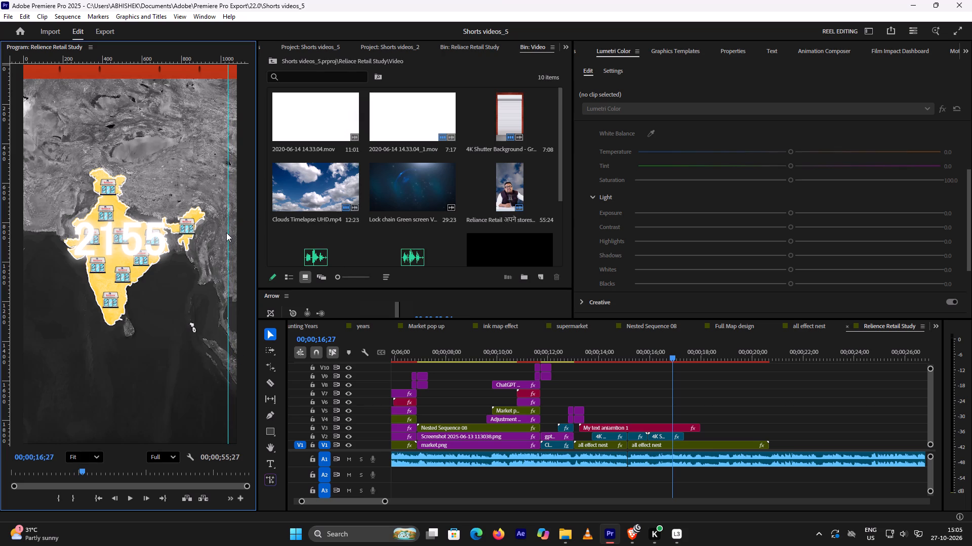
# Move the vertical guide to about 500 px, running through the middle of the 2155 text.
pyautogui.moveTo(226, 233); pyautogui.dragTo(232, 237)
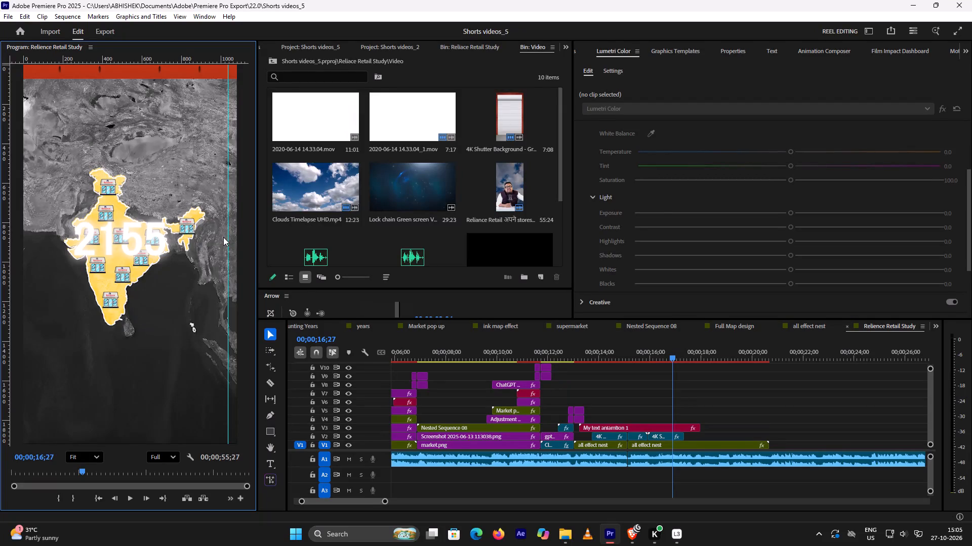
pyautogui.click(223, 237)
pyautogui.moveTo(225, 248); pyautogui.dragTo(200, 244)
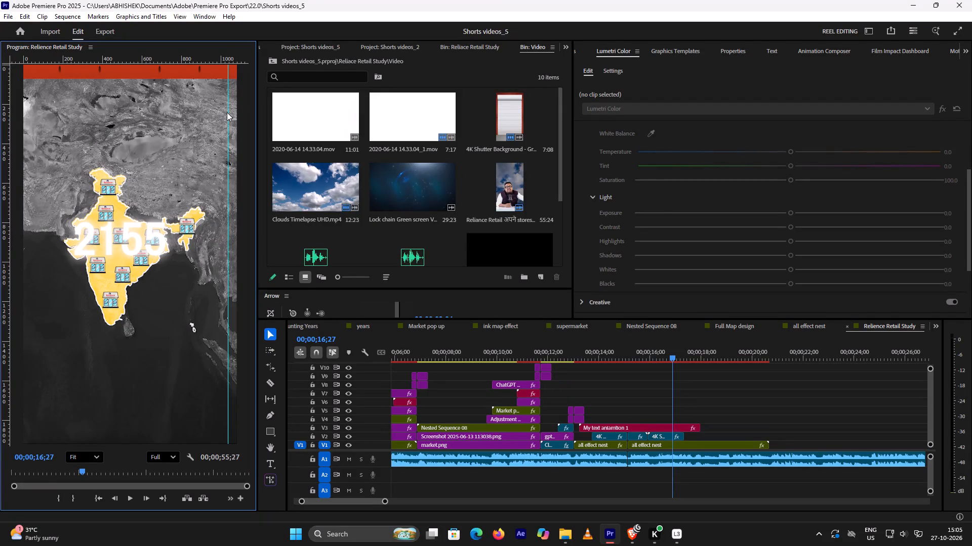
pyautogui.click(227, 112)
pyautogui.moveTo(227, 115); pyautogui.dragTo(154, 124)
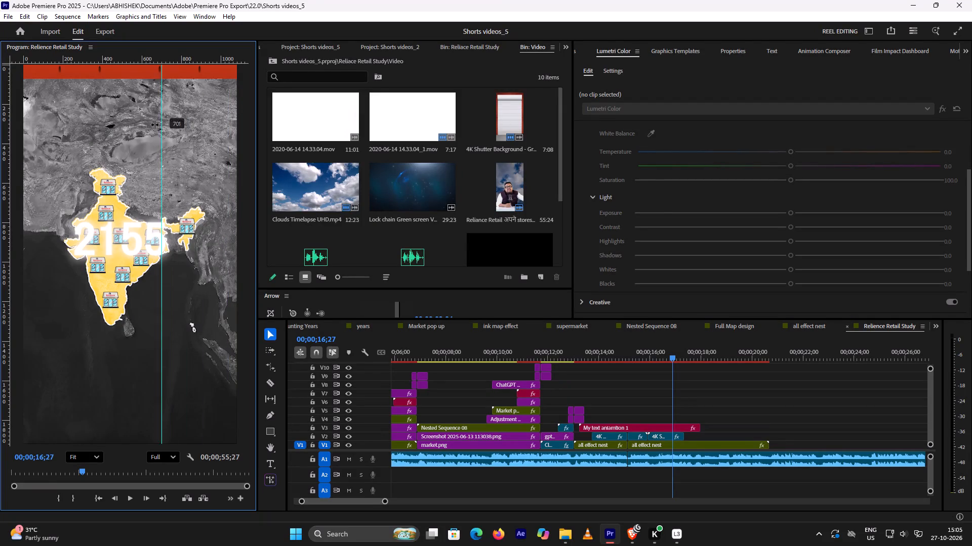
pyautogui.moveTo(154, 124); pyautogui.dragTo(123, 145)
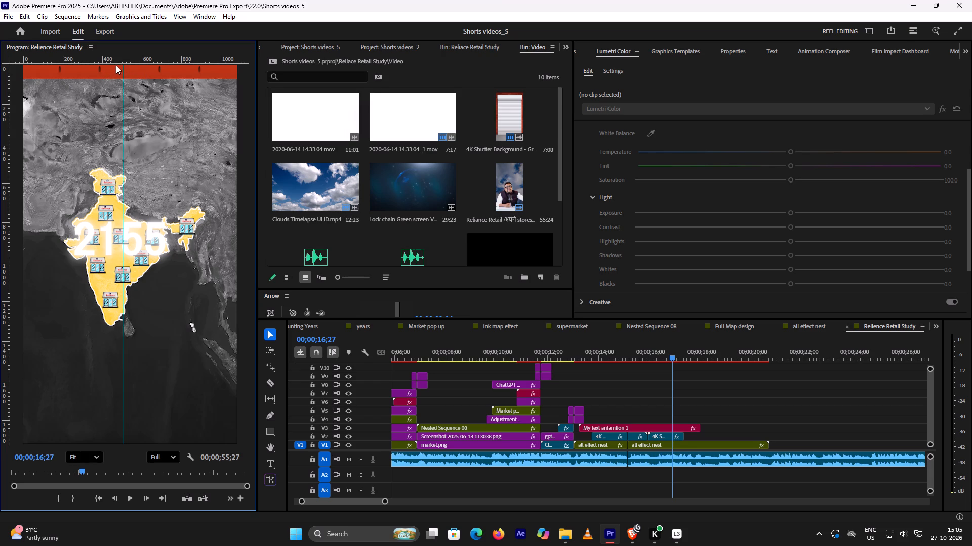
pyautogui.click(123, 77)
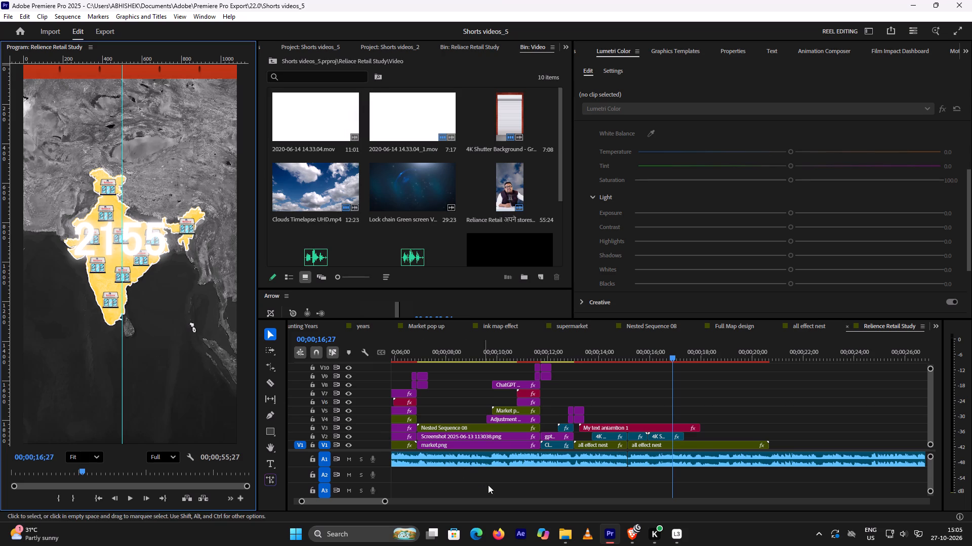
# Scrub the Relience Retail Study sequence back to 00;00;15;28, in the 2155 shutter section.
pyautogui.moveTo(673, 356); pyautogui.dragTo(659, 359)
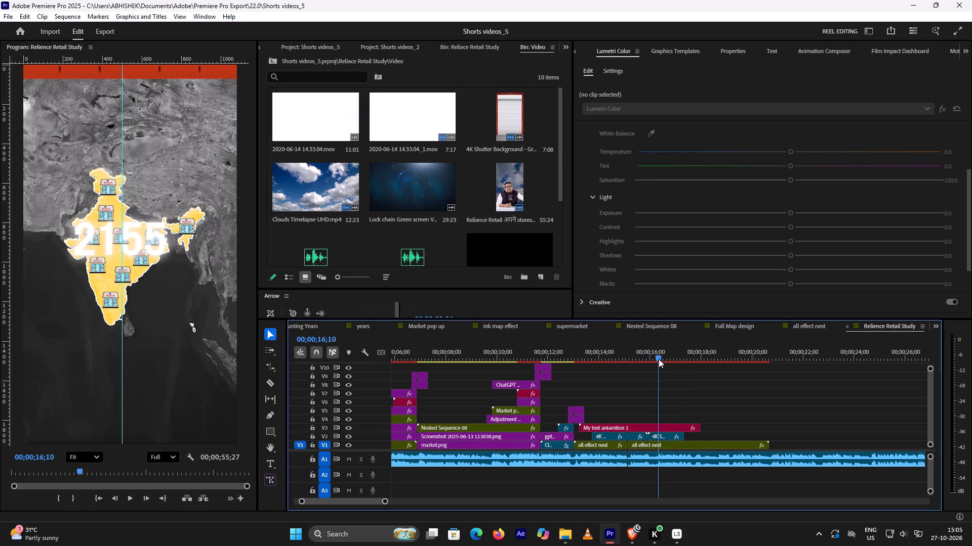
pyautogui.moveTo(659, 359); pyautogui.dragTo(649, 362)
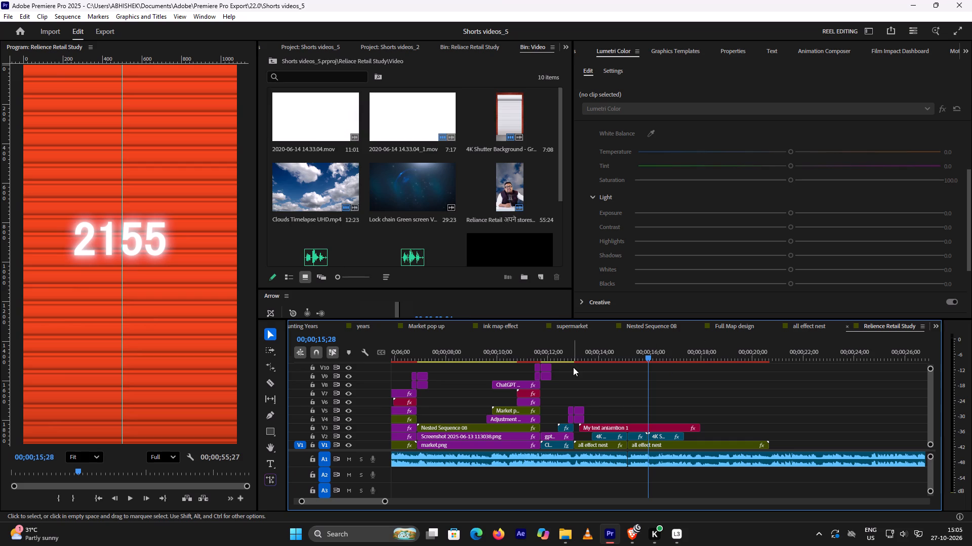
# Switch to Brave, continue the tutorial, and replay and pause through the part placing the lock chain green-screen clip over the shutter.
pyautogui.click(615, 539)
pyautogui.press('space')
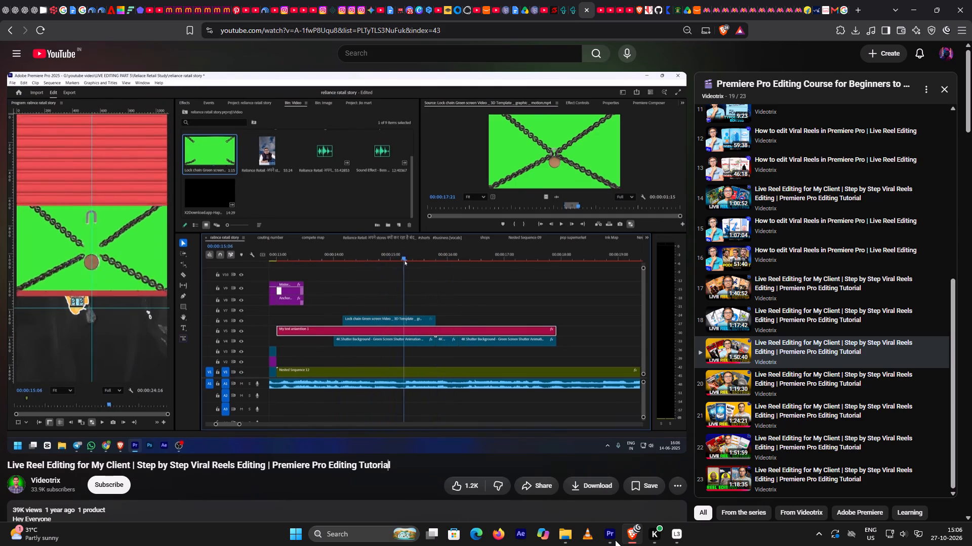
pyautogui.press('Left')
pyautogui.press('Left')
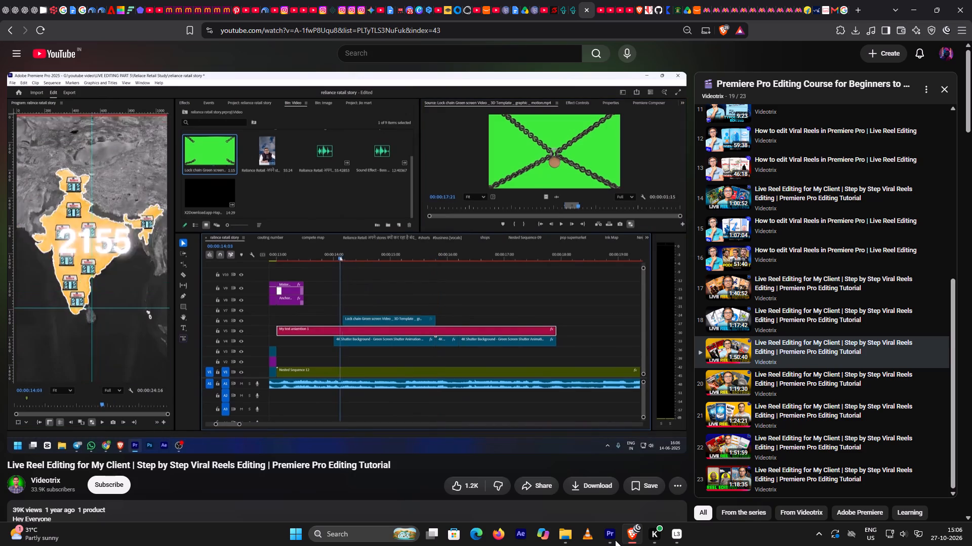
pyautogui.press('Left')
pyautogui.press('space')
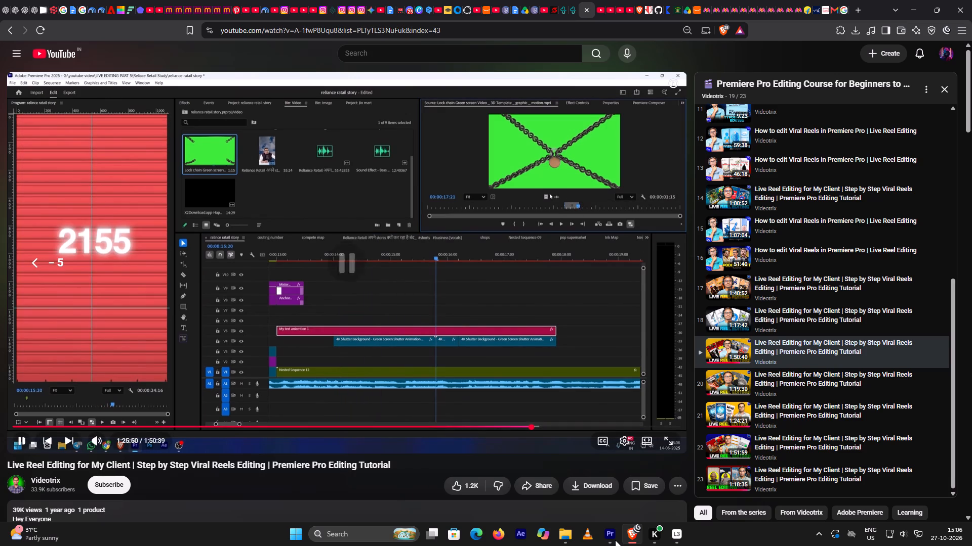
pyautogui.press('space')
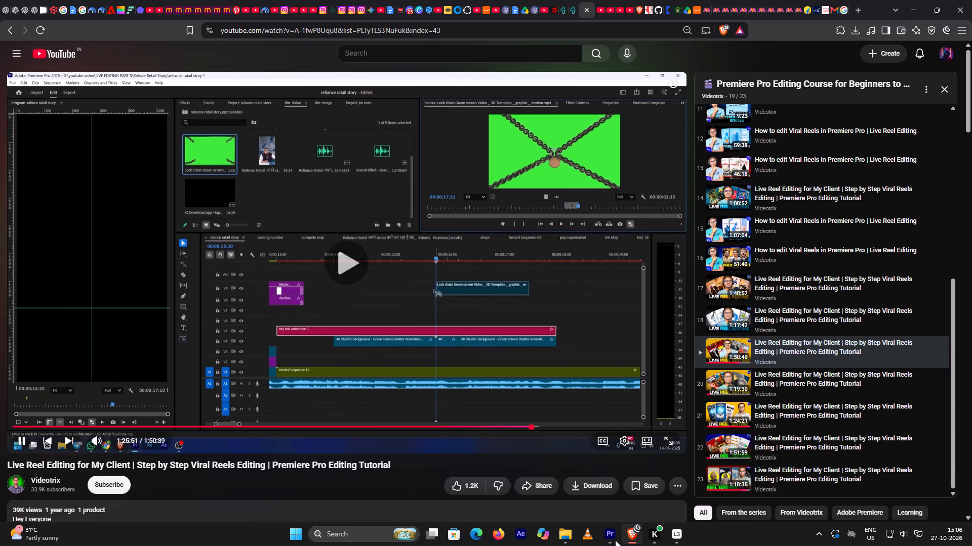
pyautogui.press('space')
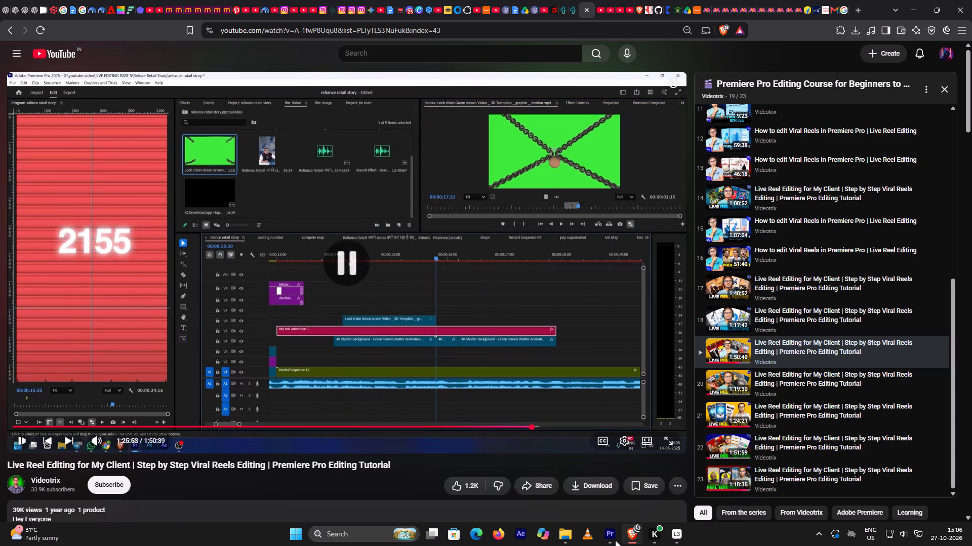
pyautogui.press('space')
pyautogui.press('space')
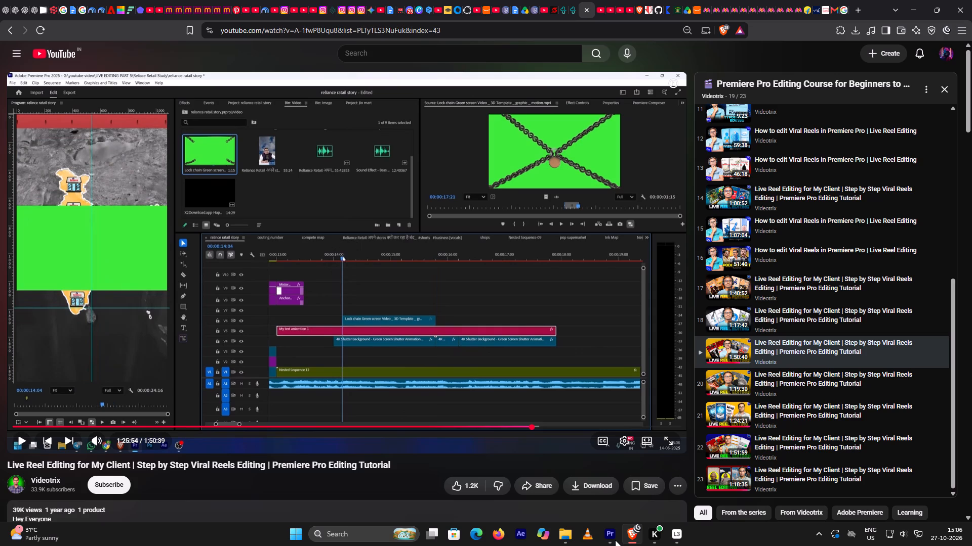
pyautogui.press('space')
pyautogui.press('space')
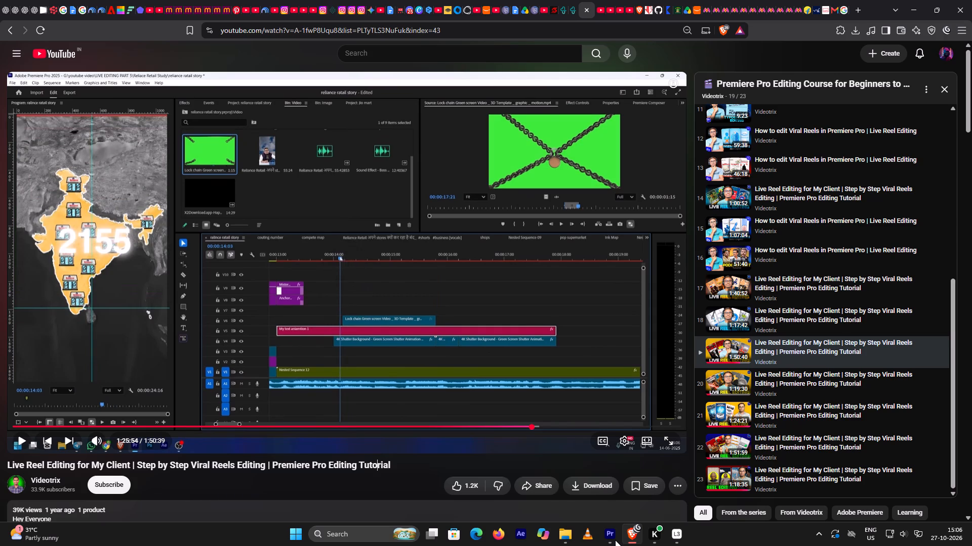
pyautogui.press('space')
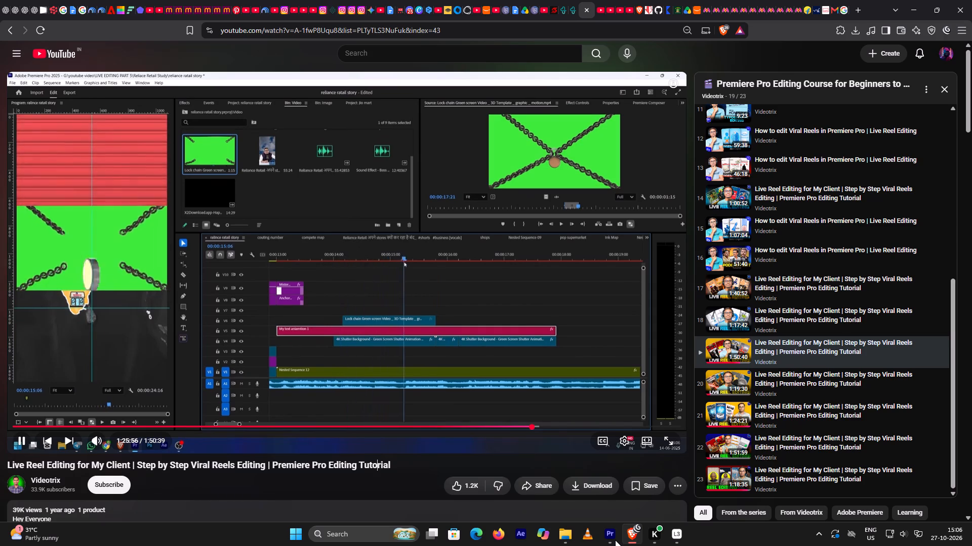
pyautogui.press('space')
pyautogui.press('space')
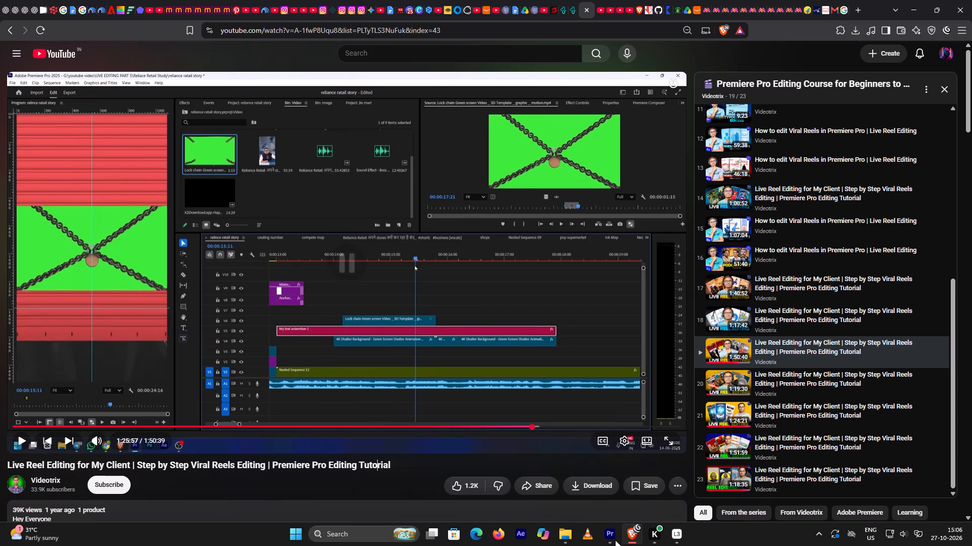
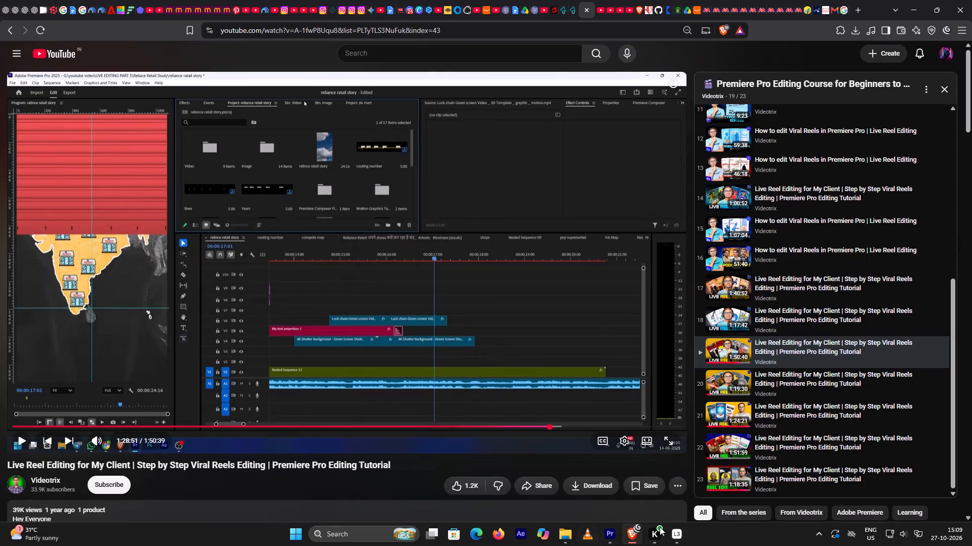
# Switch to Premiere Pro, preview the 2155 shutter section, and split the V3 clip My text aniamtion 1 at 00;00;14;16.
pyautogui.click(616, 537)
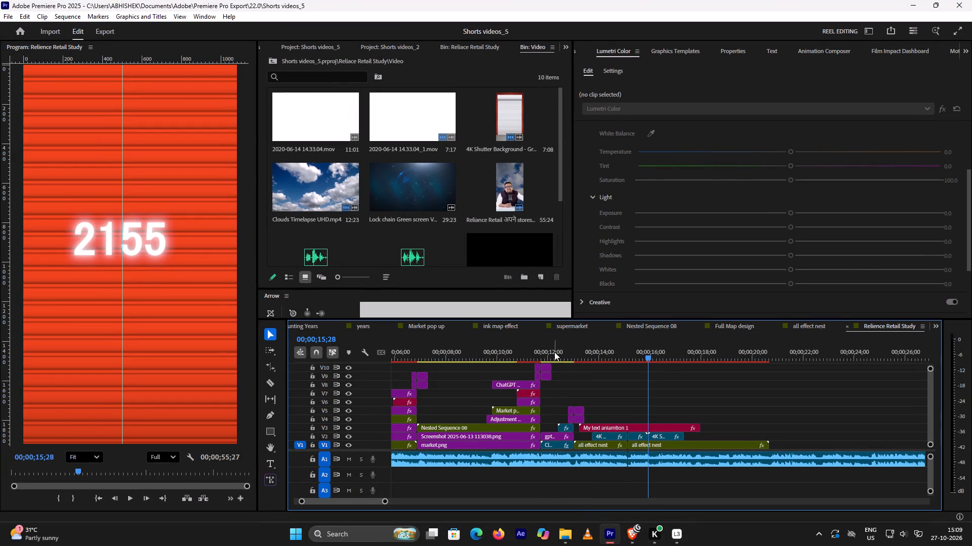
pyautogui.click(554, 352)
pyautogui.press('space')
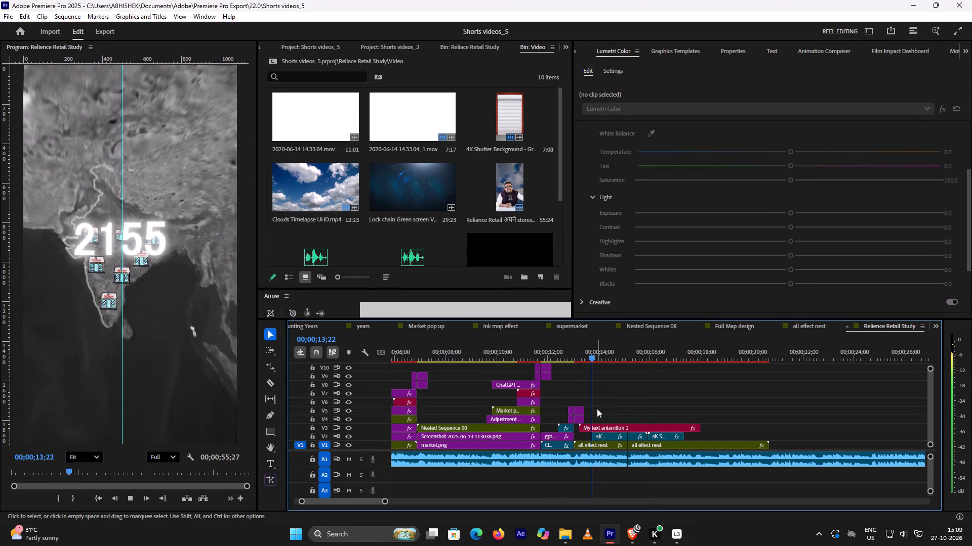
pyautogui.press('space')
pyautogui.press('space')
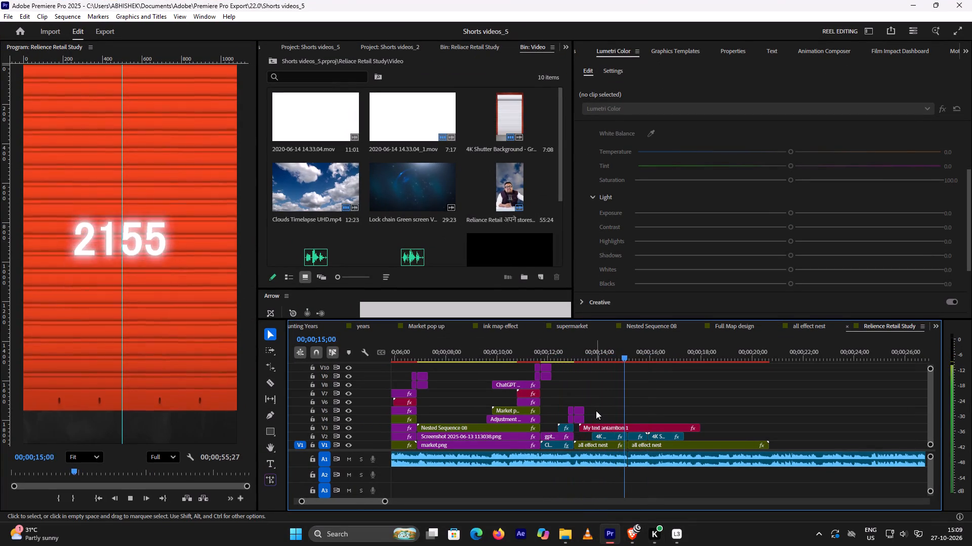
pyautogui.press('space')
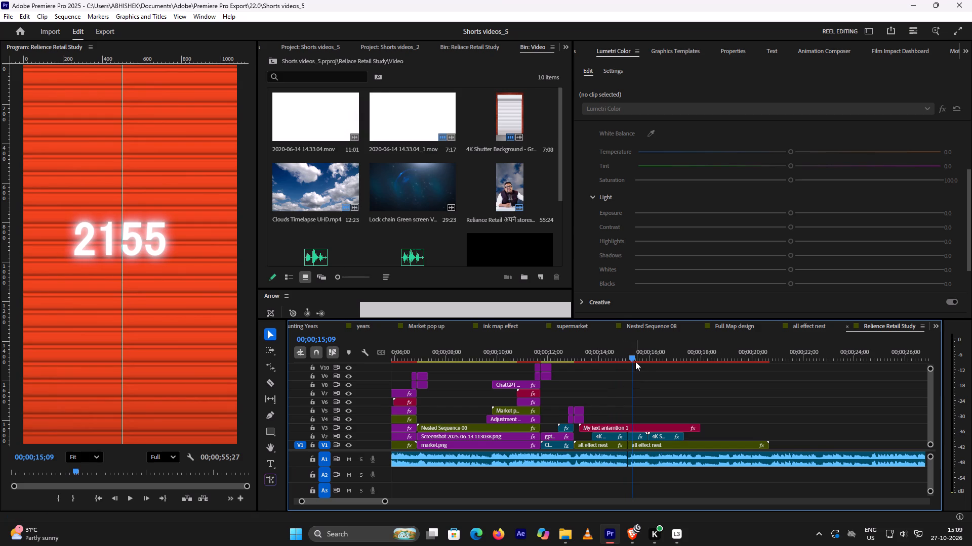
pyautogui.moveTo(632, 358); pyautogui.dragTo(625, 362)
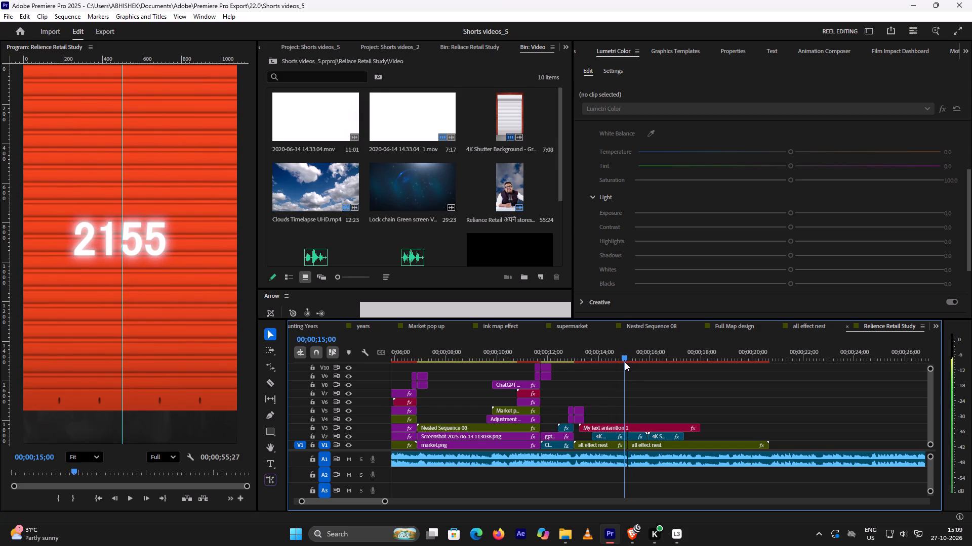
pyautogui.moveTo(625, 362); pyautogui.dragTo(614, 371)
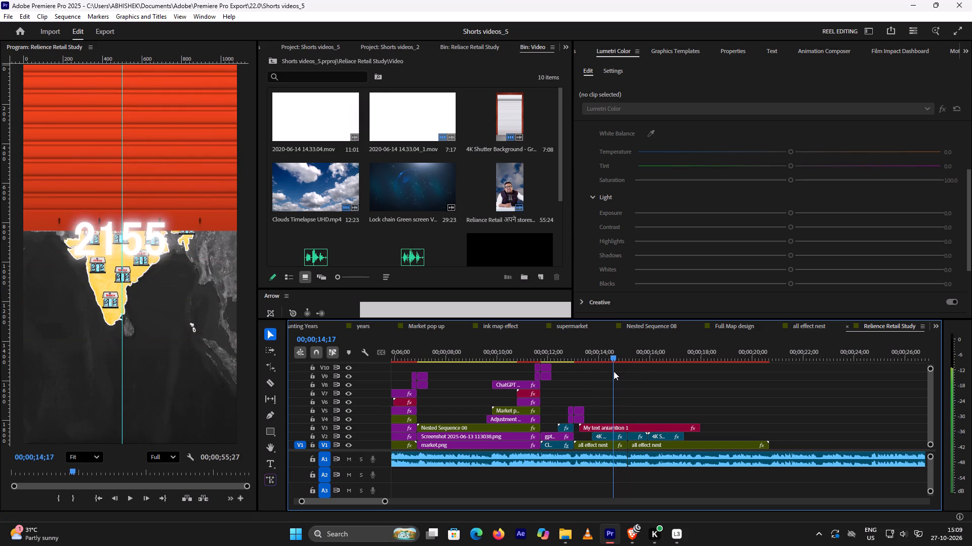
pyautogui.moveTo(614, 371); pyautogui.dragTo(612, 372)
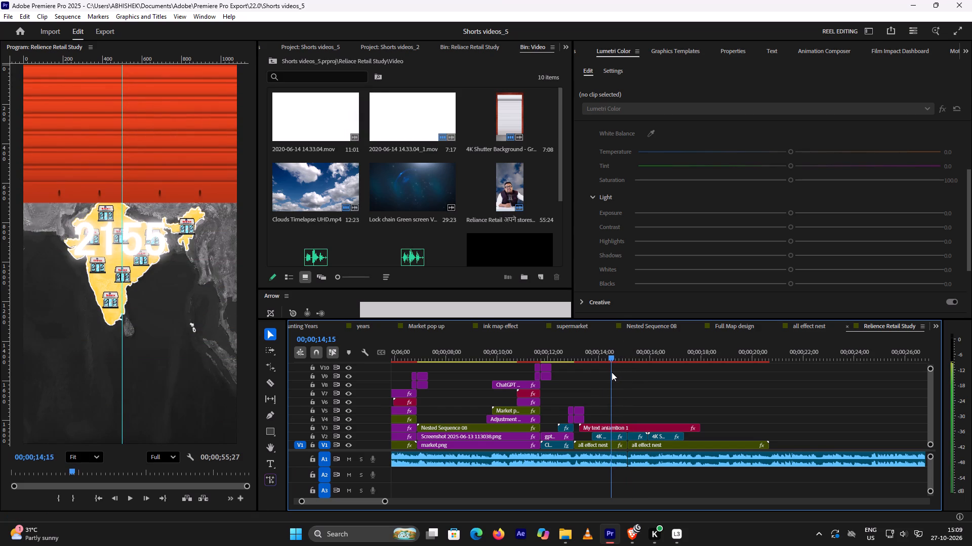
pyautogui.moveTo(612, 372); pyautogui.dragTo(613, 373)
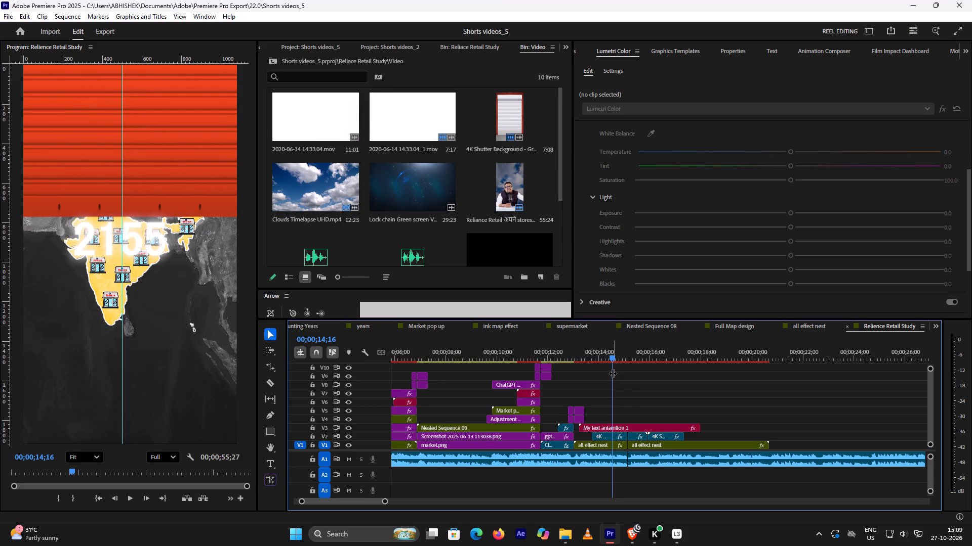
pyautogui.click(628, 425)
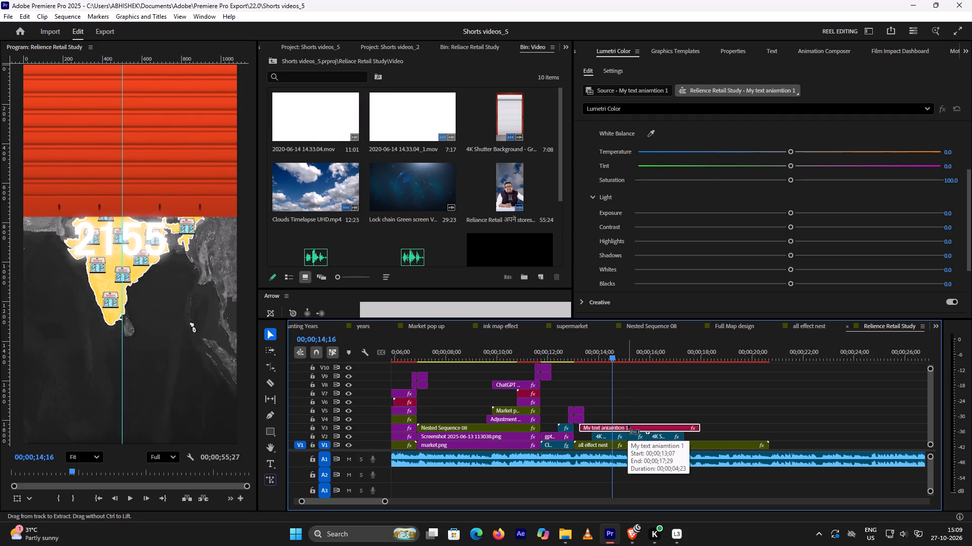
pyautogui.hotkey('ctrl', 'k')
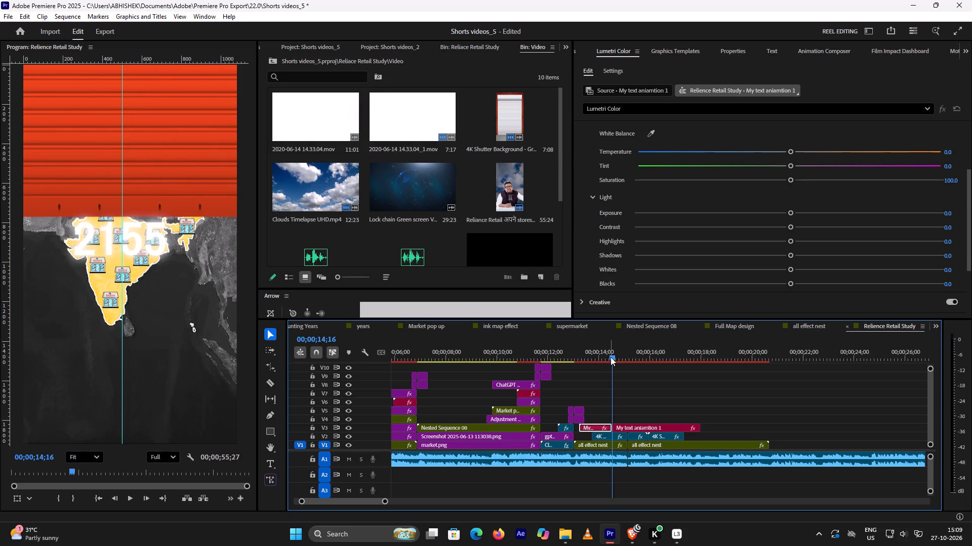
# Shift the second piece of the 2155 text clip horizontally to an X position of 511 to centre it on the vertical guide.
pyautogui.moveTo(611, 354); pyautogui.dragTo(619, 357)
pyautogui.click(642, 426)
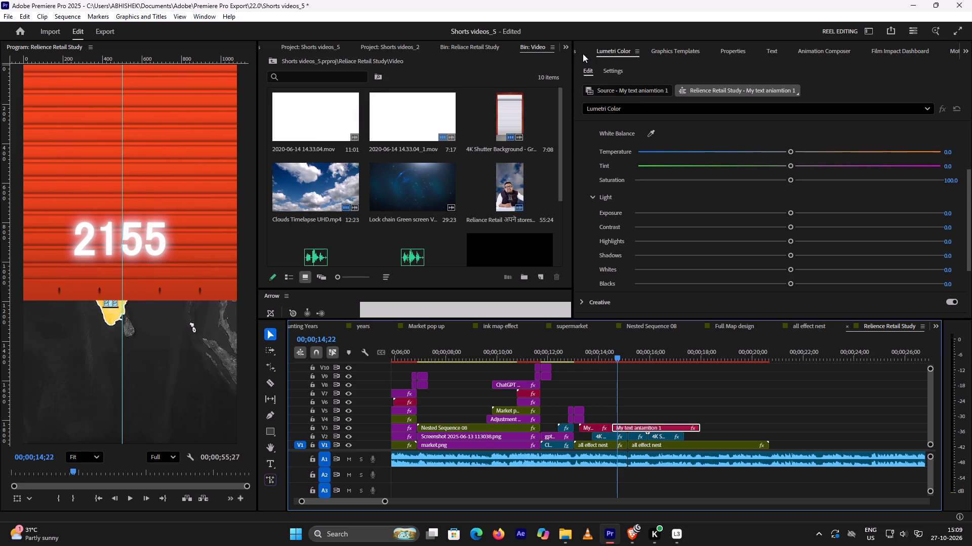
pyautogui.click(574, 52)
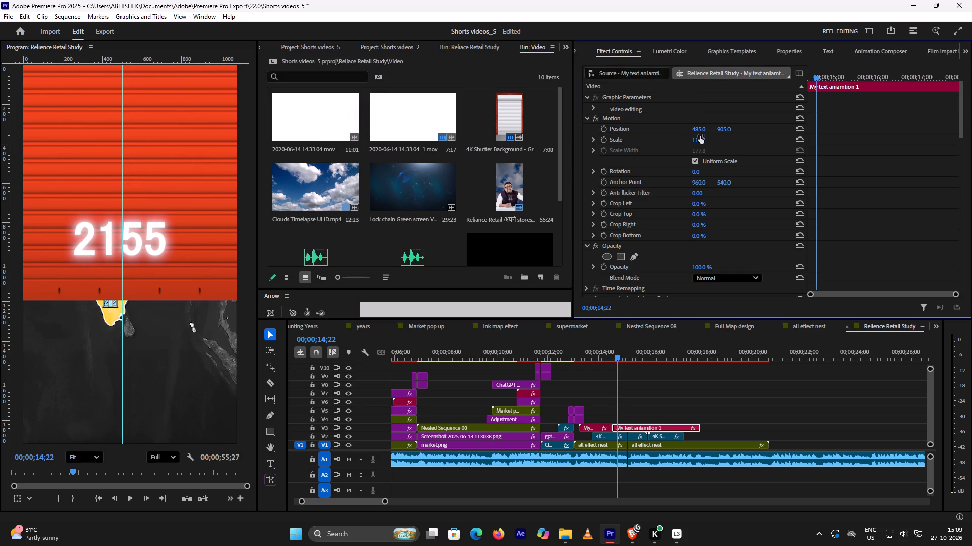
pyautogui.moveTo(701, 130); pyautogui.dragTo(709, 126)
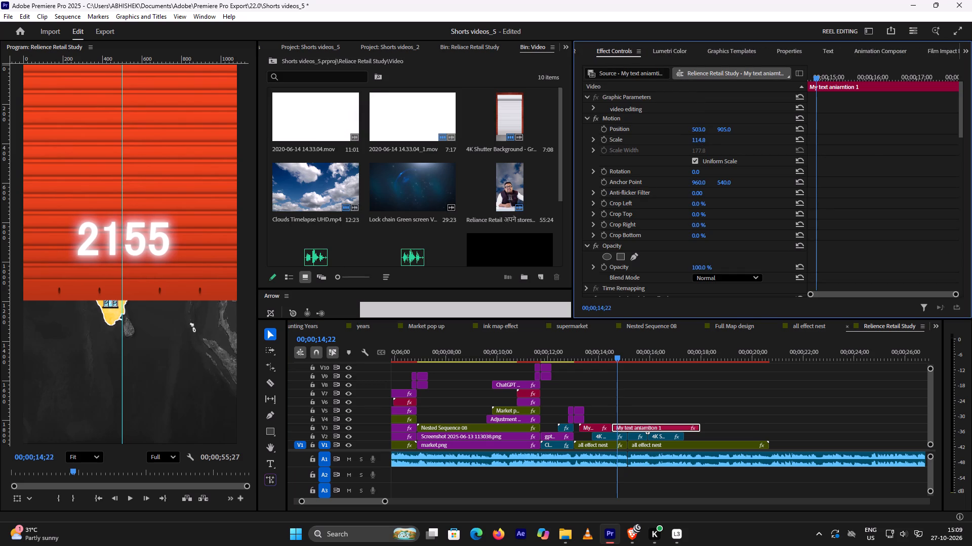
pyautogui.moveTo(709, 126); pyautogui.dragTo(713, 124)
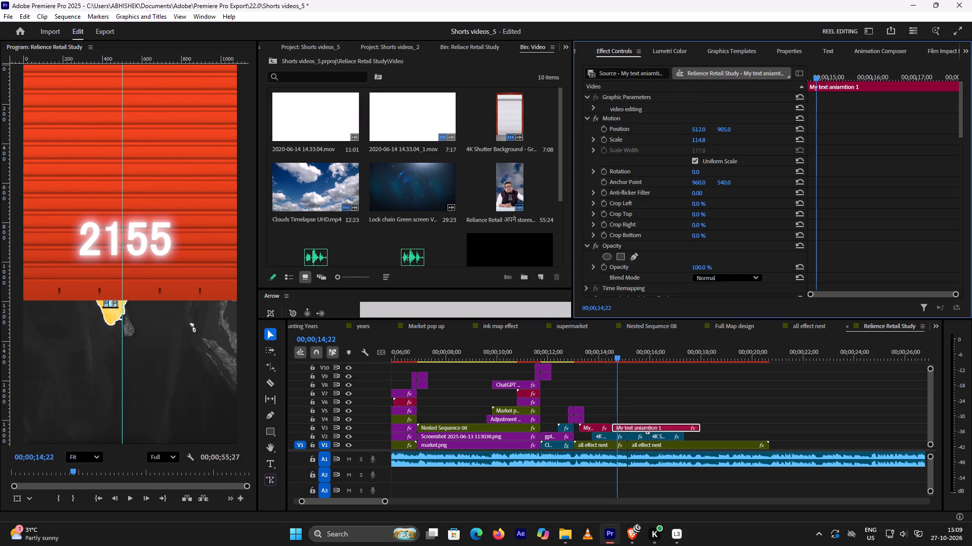
pyautogui.moveTo(713, 124); pyautogui.dragTo(714, 124)
pyautogui.moveTo(714, 124); pyautogui.dragTo(717, 125)
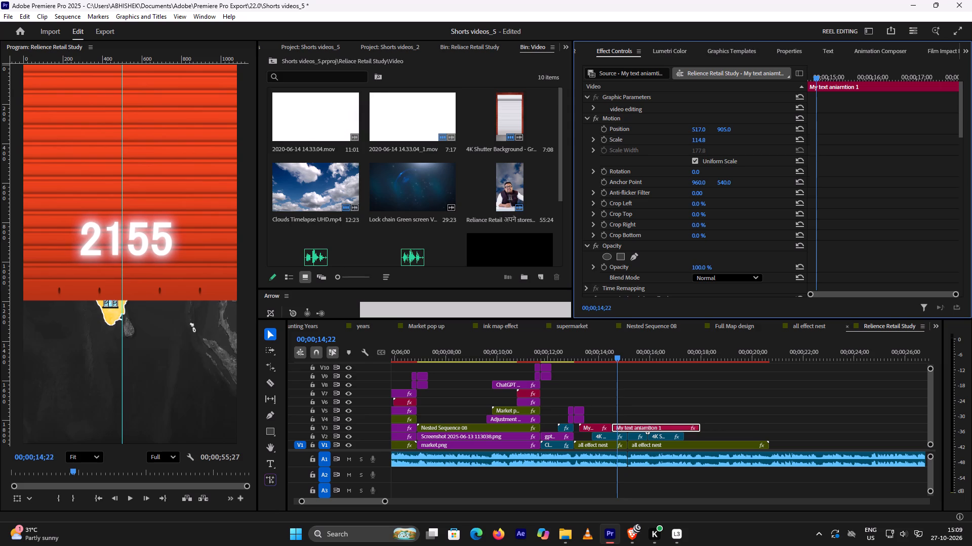
pyautogui.moveTo(717, 125); pyautogui.dragTo(719, 125)
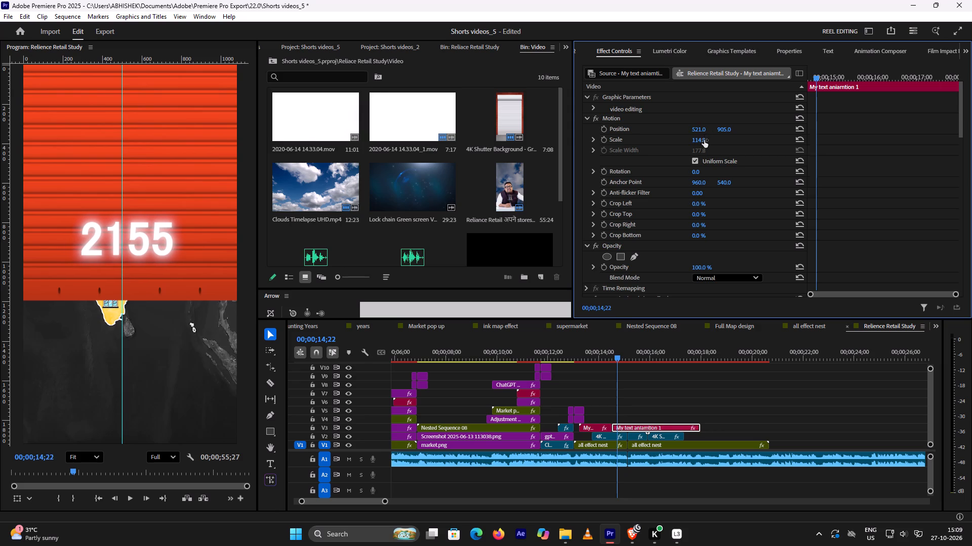
pyautogui.moveTo(698, 127); pyautogui.dragTo(697, 126)
pyautogui.moveTo(697, 126); pyautogui.dragTo(693, 128)
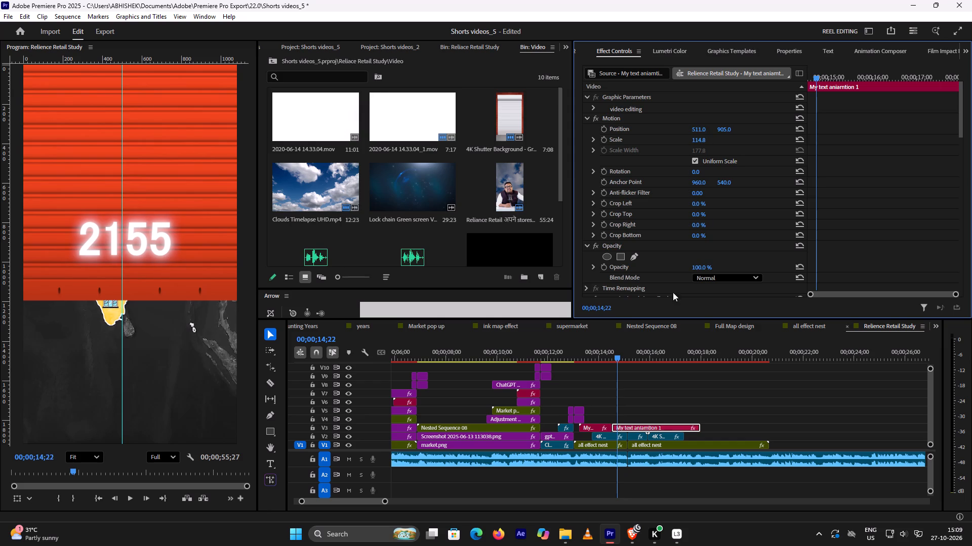
# Play back and scrub the 2155 shutter section to check how the text shifts at the cut.
pyautogui.click(584, 359)
pyautogui.press('space')
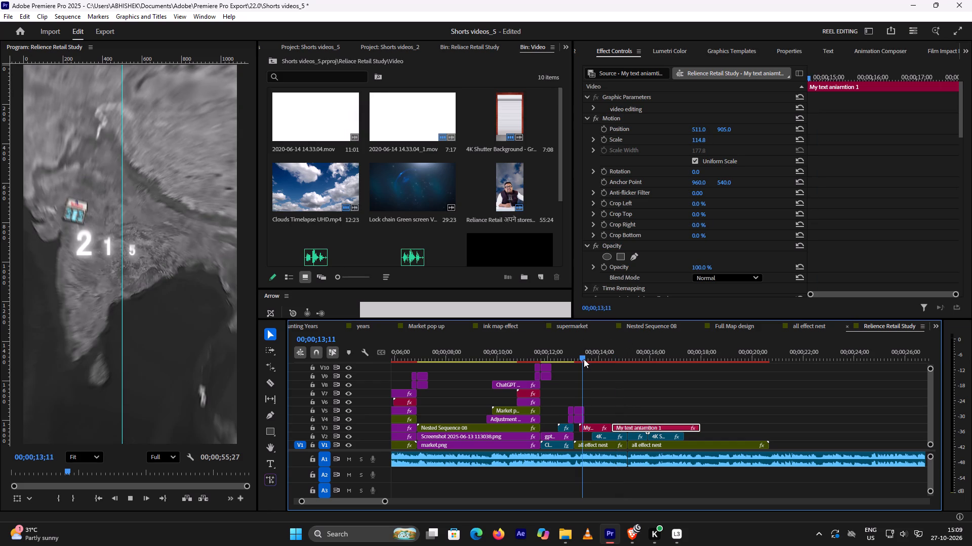
pyautogui.click(575, 357)
pyautogui.press('space')
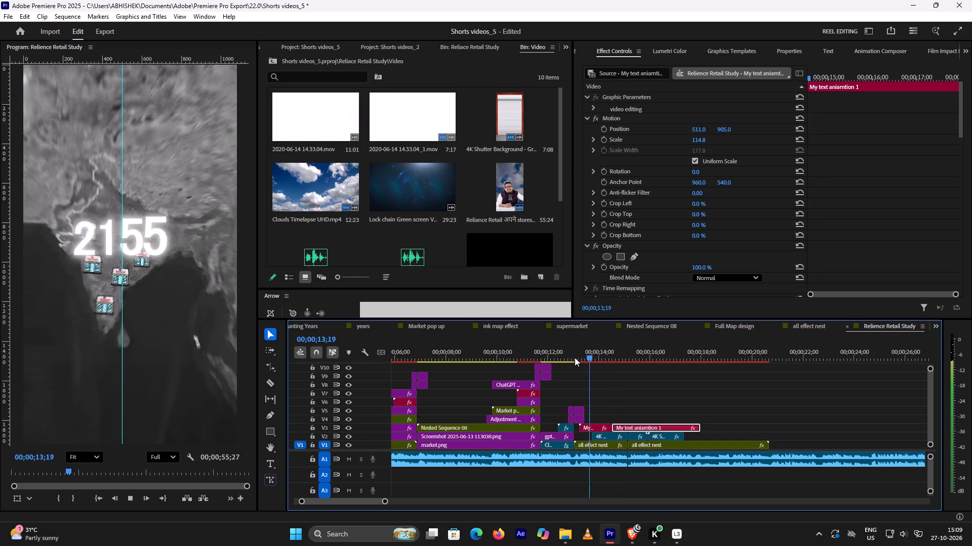
pyautogui.press('space')
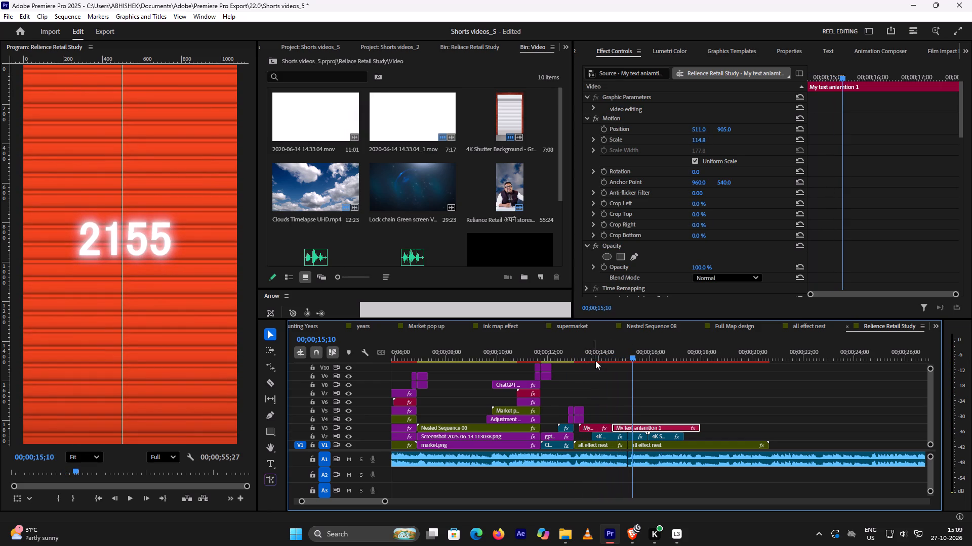
pyautogui.moveTo(632, 358); pyautogui.dragTo(619, 360)
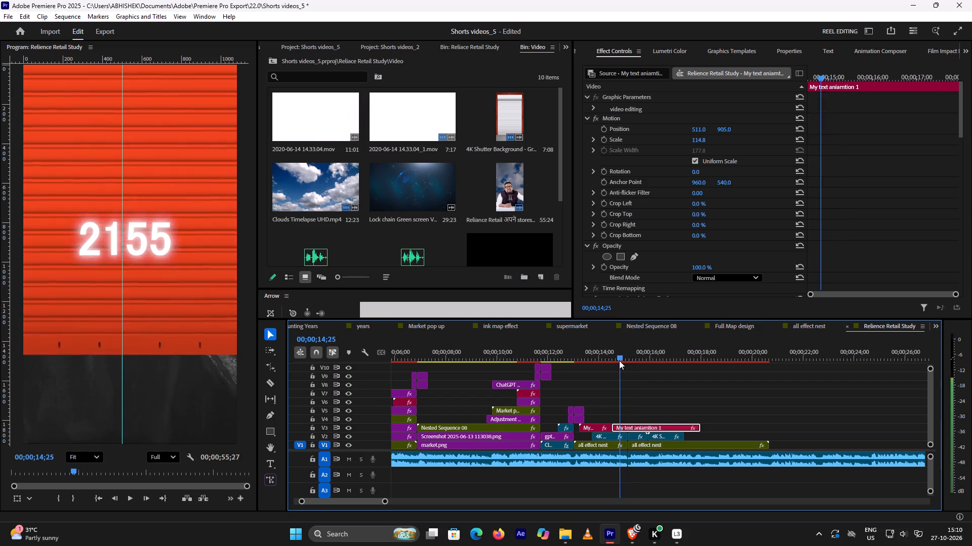
pyautogui.moveTo(619, 360); pyautogui.dragTo(608, 364)
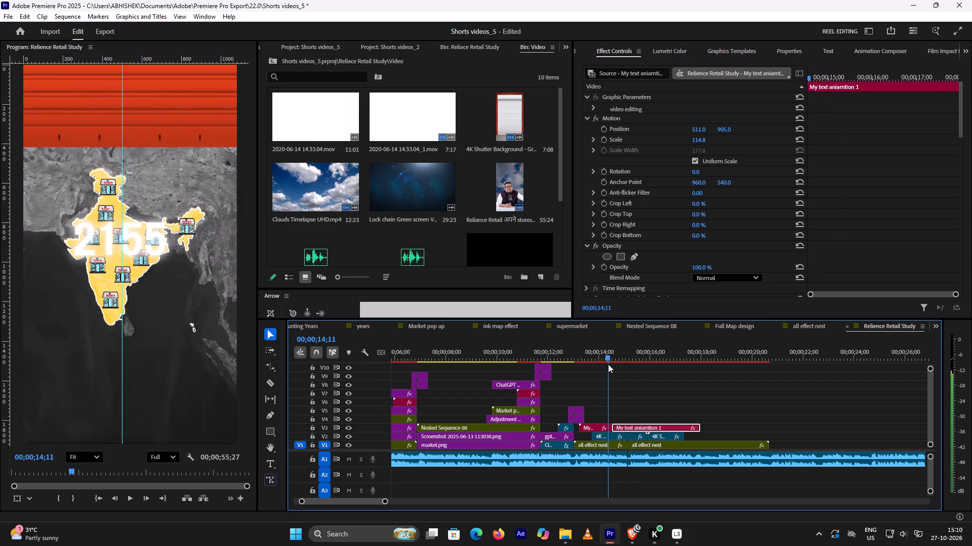
pyautogui.moveTo(608, 364); pyautogui.dragTo(614, 364)
# Trim the end of the first 2155 text piece on V3 back to about 00;00;14;13.
pyautogui.keyDown('alt'); pyautogui.scroll(5, 624, 406); pyautogui.keyUp('alt')
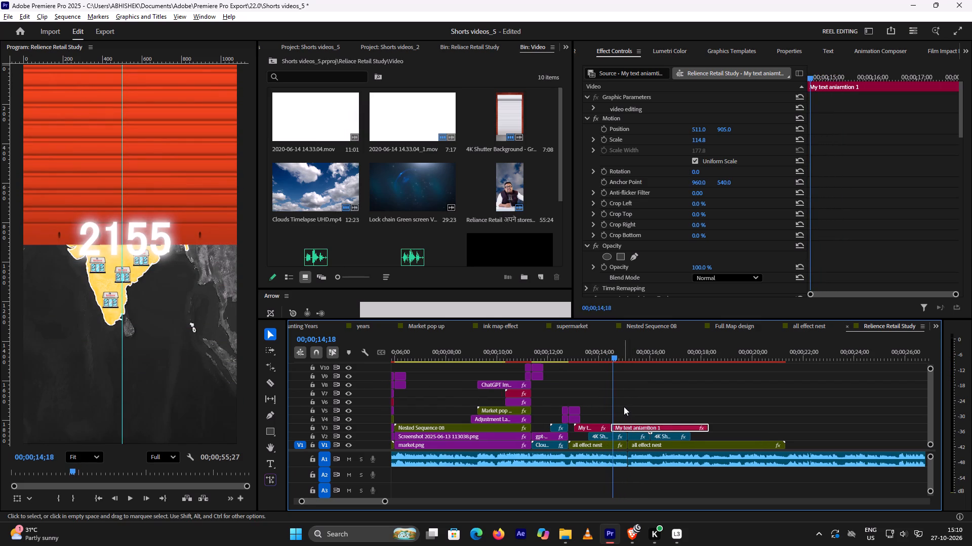
pyautogui.keyDown('alt'); pyautogui.scroll(6, 624, 406); pyautogui.keyUp('alt')
pyautogui.click(598, 425)
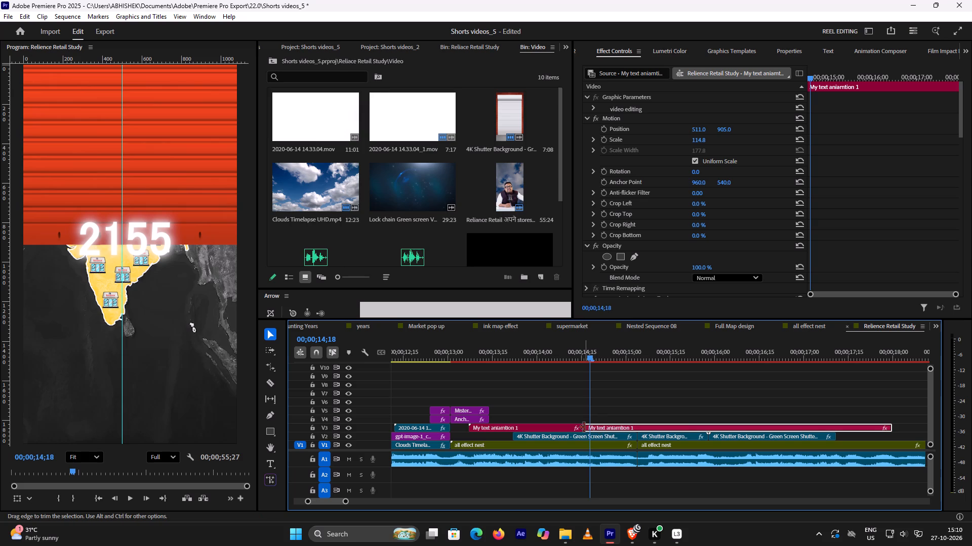
pyautogui.keyDown('shift'); pyautogui.moveTo(584, 427); pyautogui.dragTo(583, 427); pyautogui.keyUp('shift')
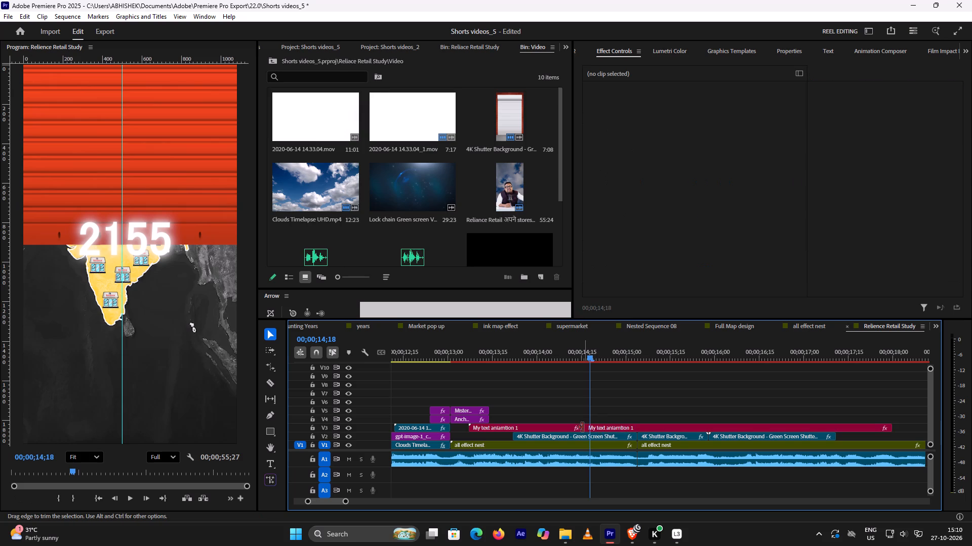
pyautogui.keyDown('shift'); pyautogui.moveTo(583, 427); pyautogui.dragTo(577, 429); pyautogui.keyUp('shift')
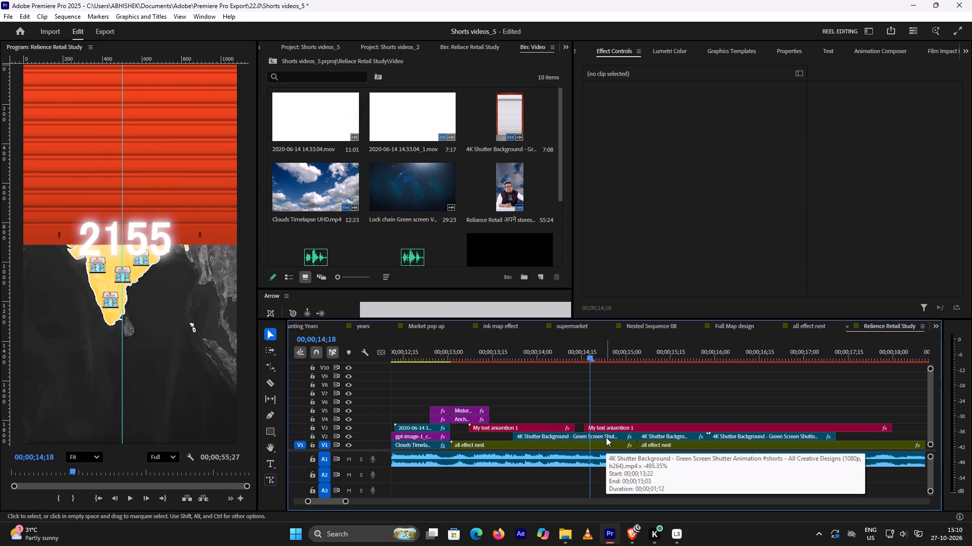
# Check the frames around the gap and extend the start of the second 2155 text piece back to meet the first piece.
pyautogui.moveTo(588, 355); pyautogui.dragTo(577, 358)
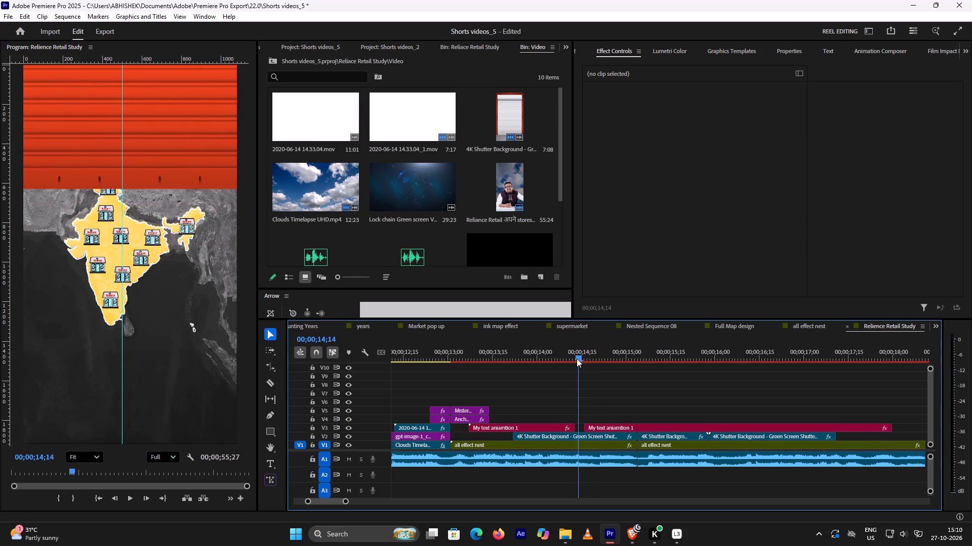
pyautogui.moveTo(577, 358); pyautogui.dragTo(565, 363)
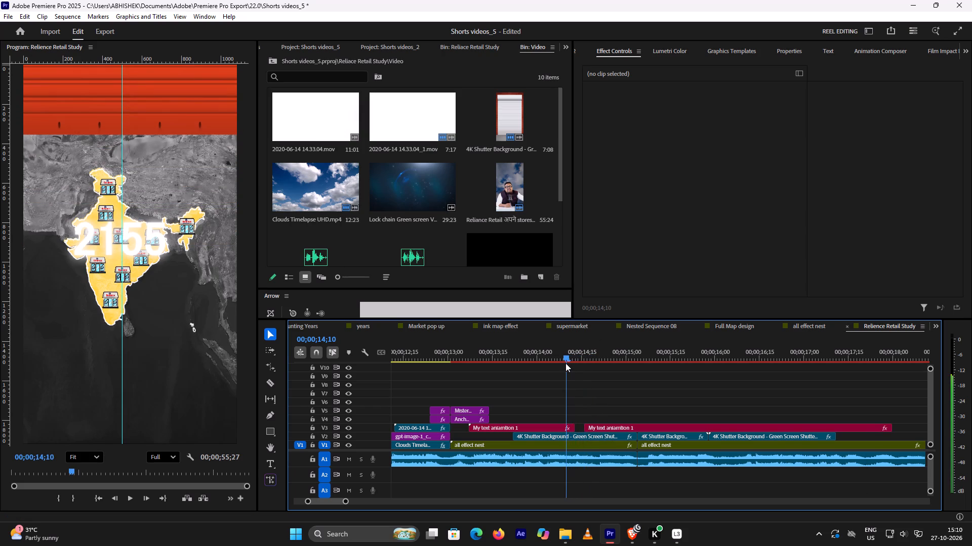
pyautogui.moveTo(565, 363); pyautogui.dragTo(570, 364)
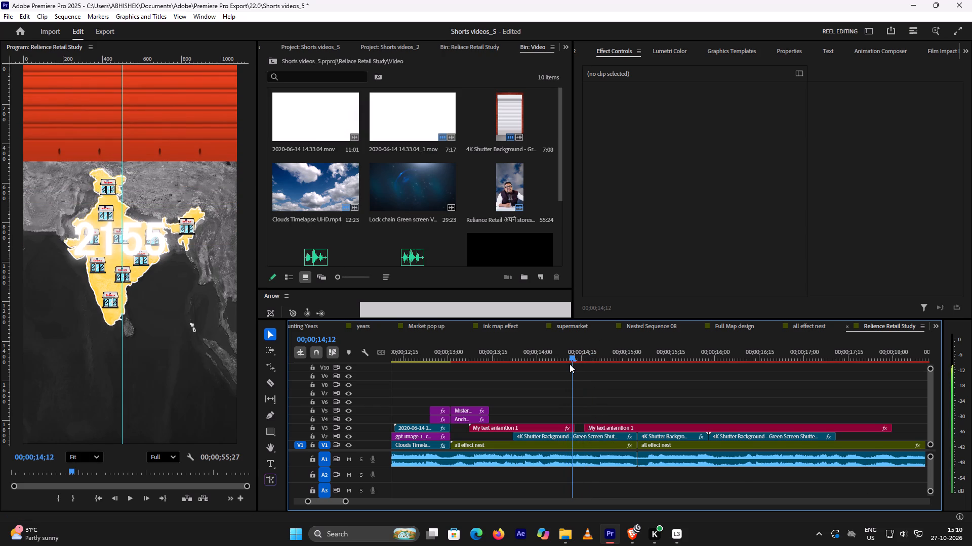
pyautogui.moveTo(570, 364); pyautogui.dragTo(579, 365)
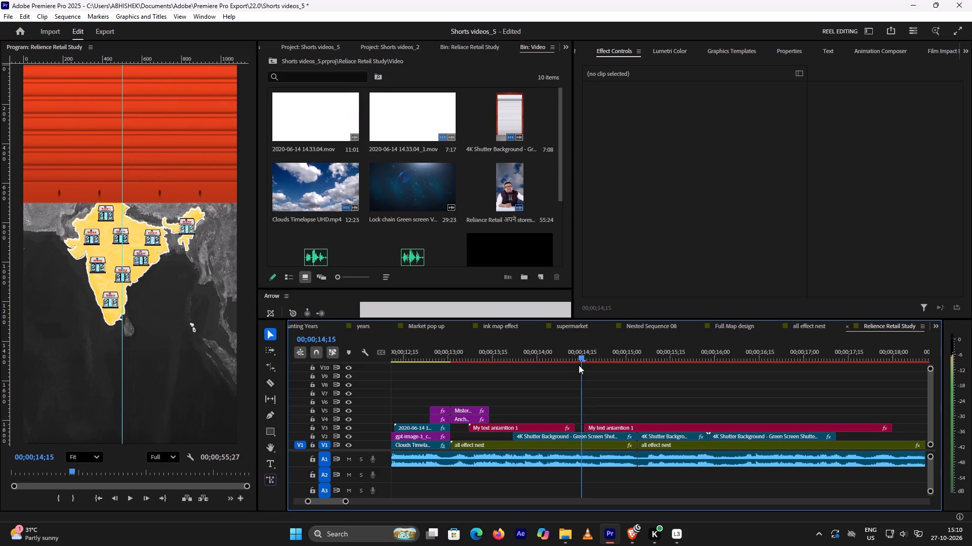
pyautogui.moveTo(579, 365); pyautogui.dragTo(581, 366)
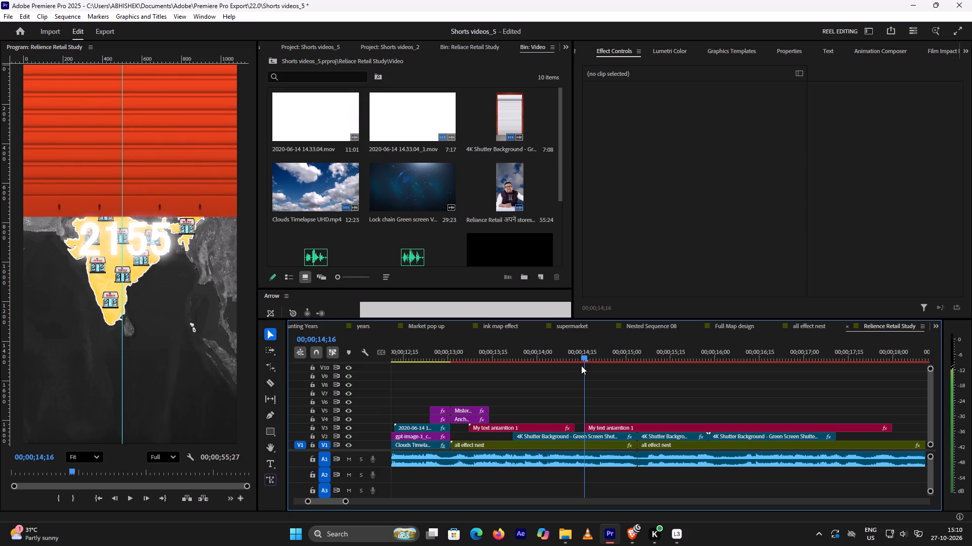
pyautogui.moveTo(581, 366); pyautogui.dragTo(582, 366)
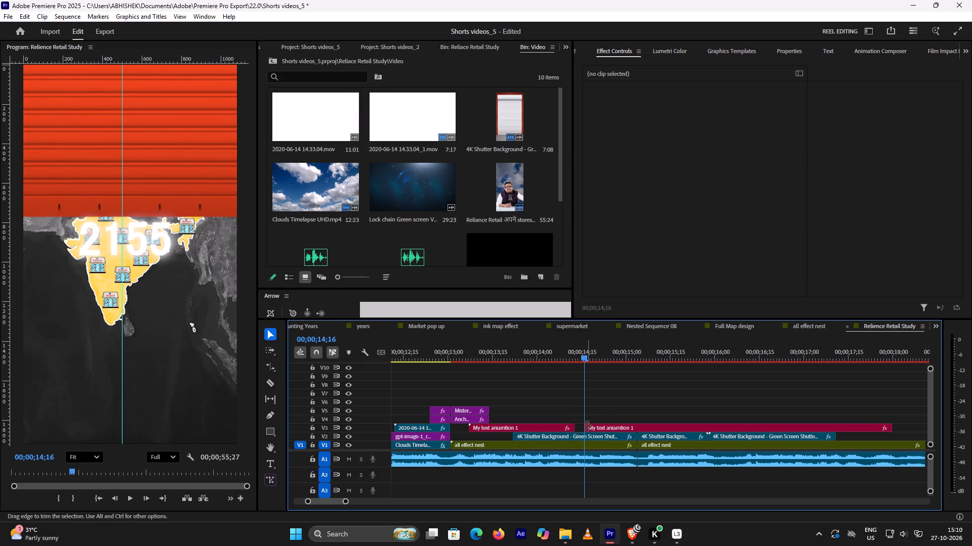
pyautogui.moveTo(587, 426); pyautogui.dragTo(577, 426)
# Play back and scrub the shutter section to check how the 2155 text moves across the shifted cut.
pyautogui.click(537, 353)
pyautogui.press('space')
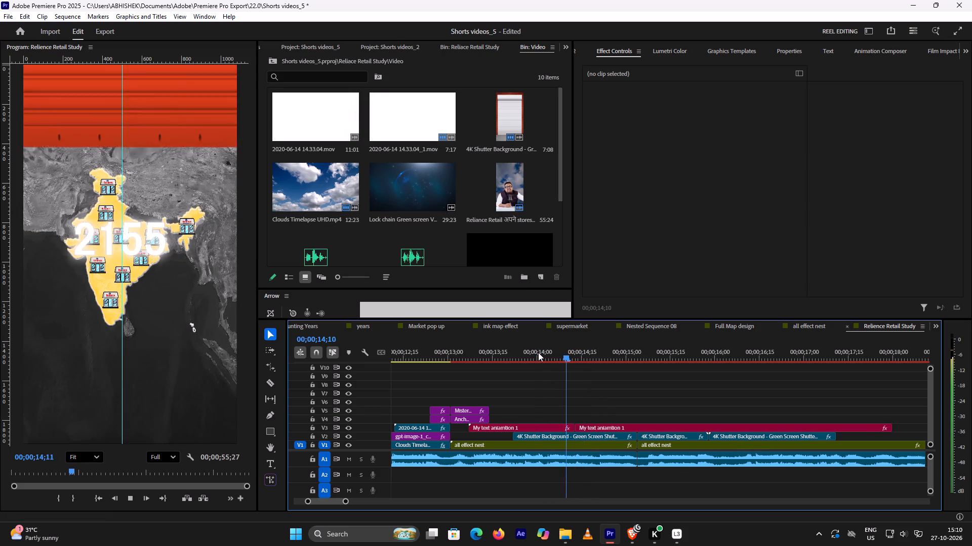
pyautogui.press('space')
pyautogui.click(538, 352)
pyautogui.moveTo(538, 358); pyautogui.dragTo(551, 356)
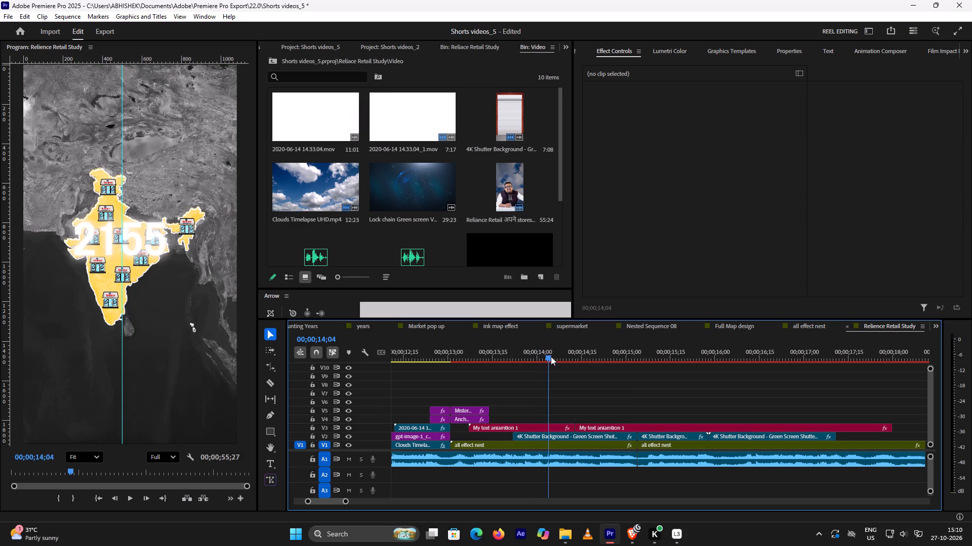
pyautogui.moveTo(551, 356); pyautogui.dragTo(569, 356)
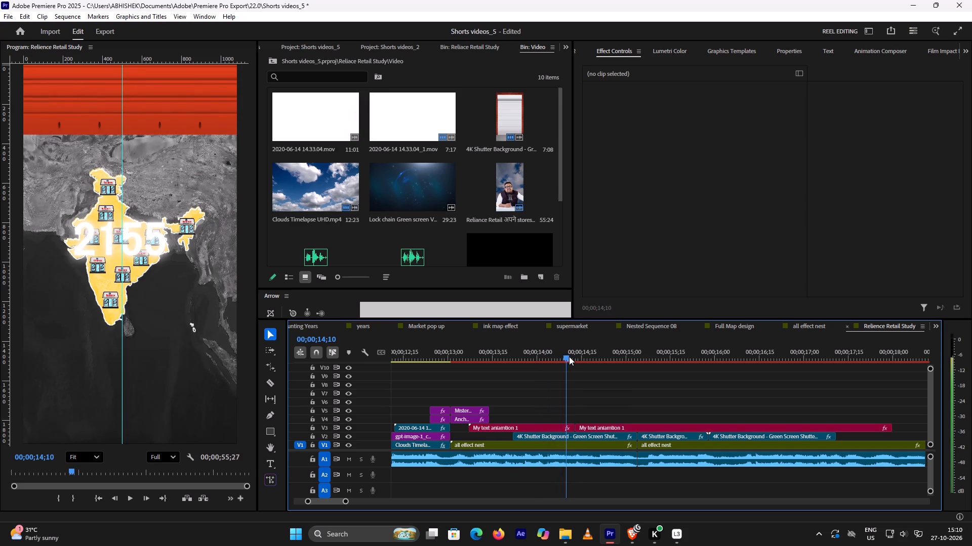
pyautogui.moveTo(569, 356); pyautogui.dragTo(576, 357)
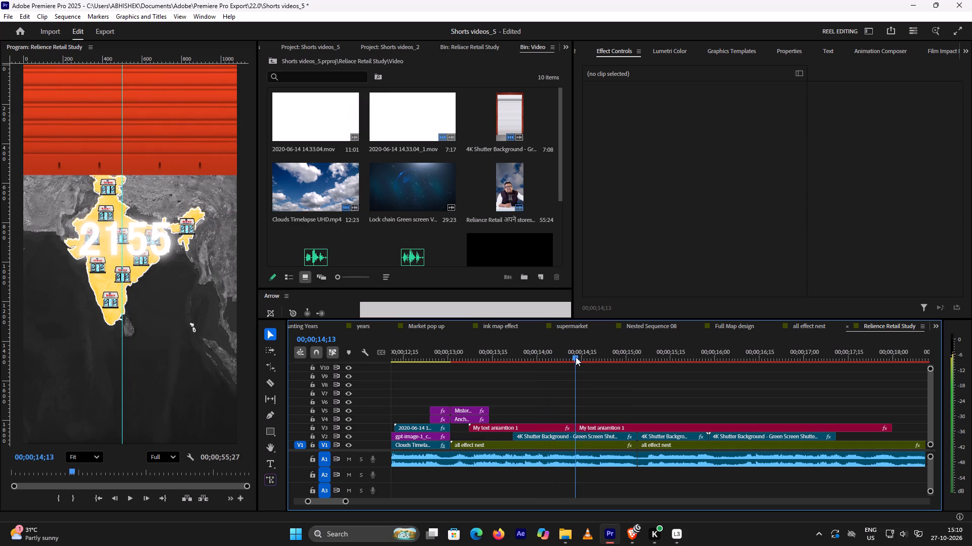
pyautogui.moveTo(576, 357); pyautogui.dragTo(573, 361)
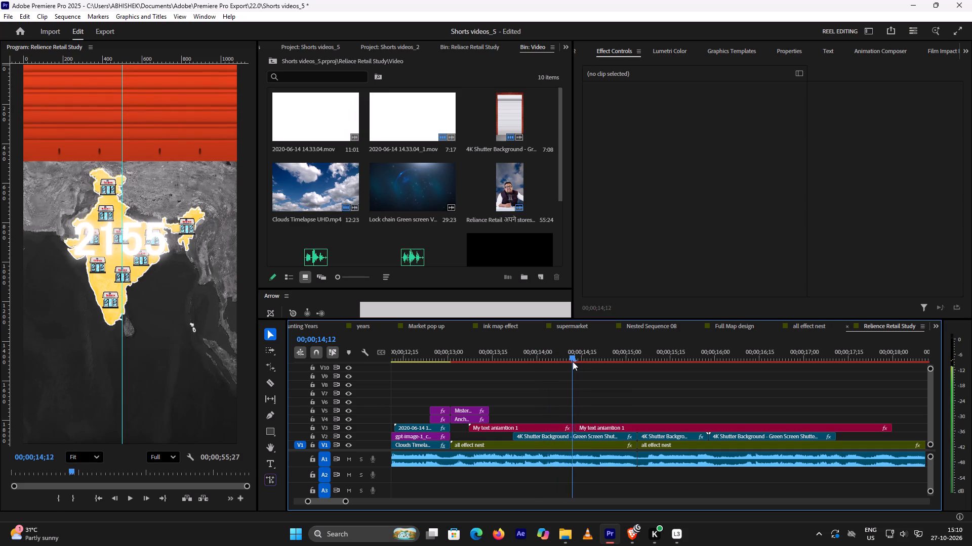
pyautogui.moveTo(573, 361); pyautogui.dragTo(610, 364)
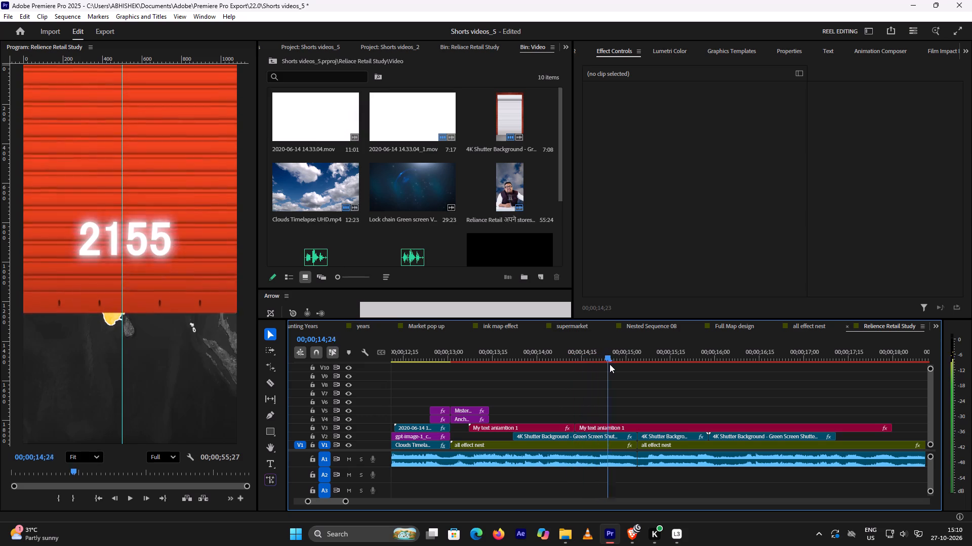
pyautogui.moveTo(610, 364); pyautogui.dragTo(671, 365)
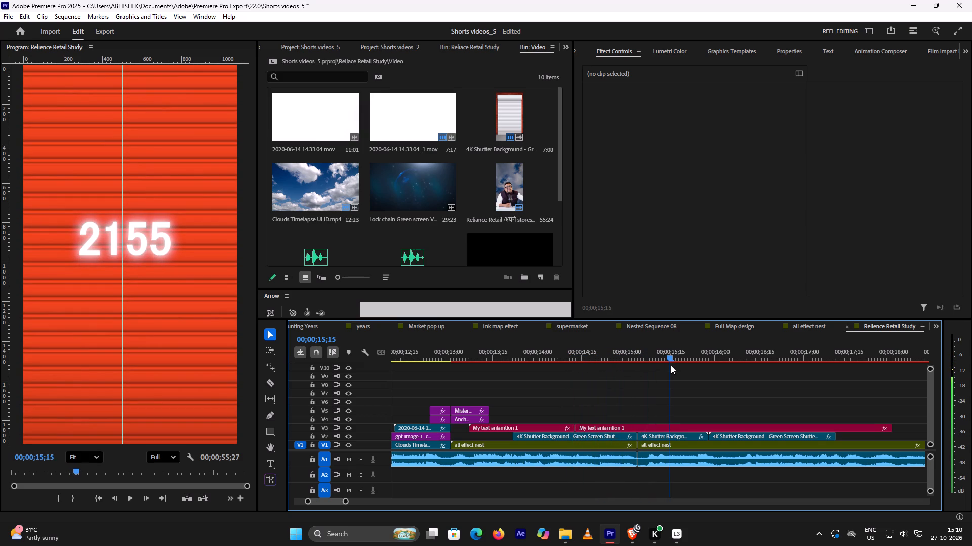
pyautogui.moveTo(671, 365); pyautogui.dragTo(628, 371)
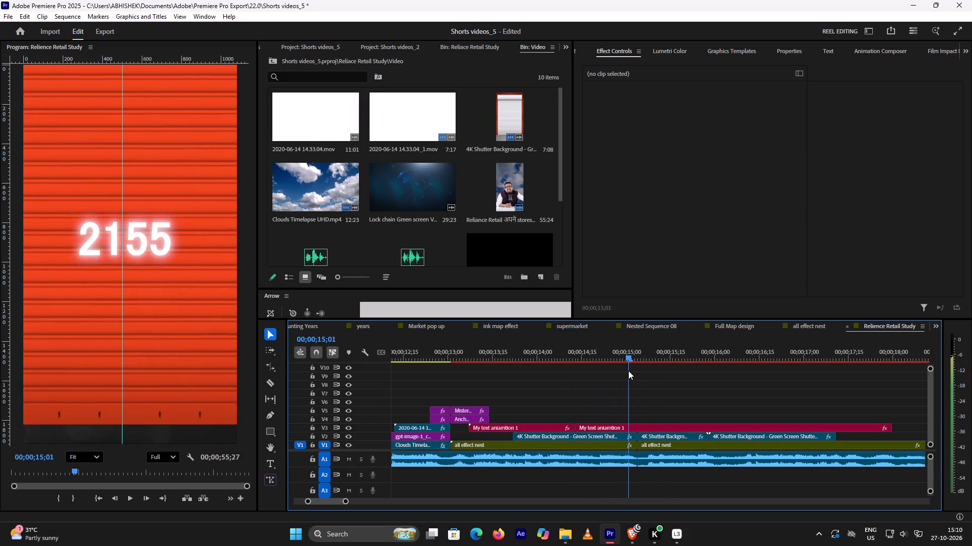
pyautogui.moveTo(628, 371); pyautogui.dragTo(627, 371)
# Undo the last two trims on the 2155 text pieces on V3.
pyautogui.hotkey('ctrl', 'z')
pyautogui.hotkey('ctrl', 'z')
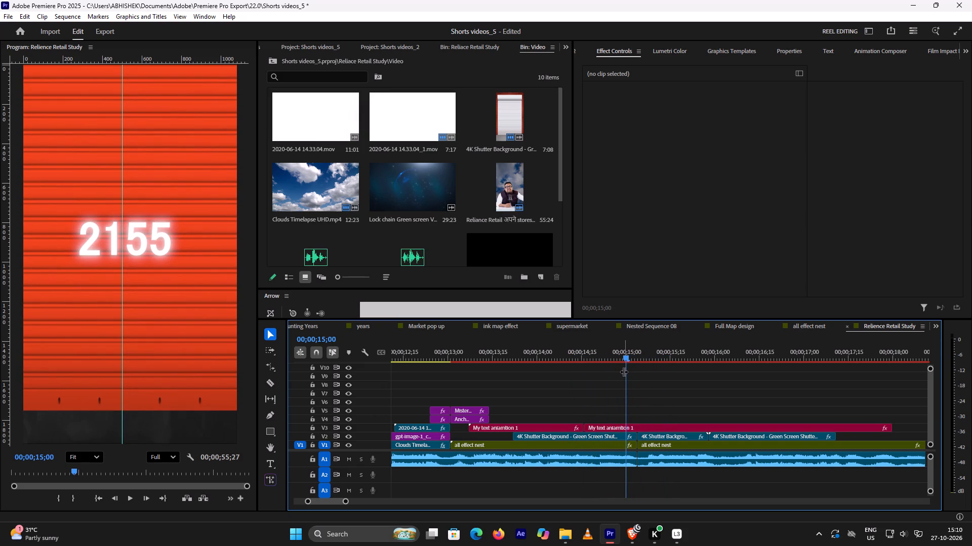
# Replay and scrub the closing shutter between about 00;00;14;02 and 00;00;15;02 to examine the 2155 text's shift at the cut.
pyautogui.click(575, 349)
pyautogui.press('space')
pyautogui.press('space')
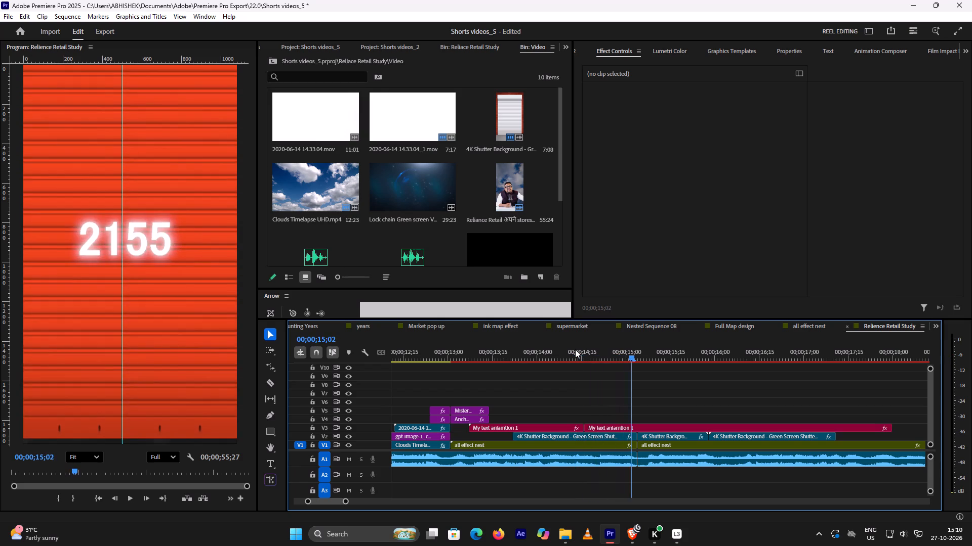
pyautogui.click(575, 349)
pyautogui.press('space')
pyautogui.press('space')
pyautogui.click(575, 349)
pyautogui.click(543, 347)
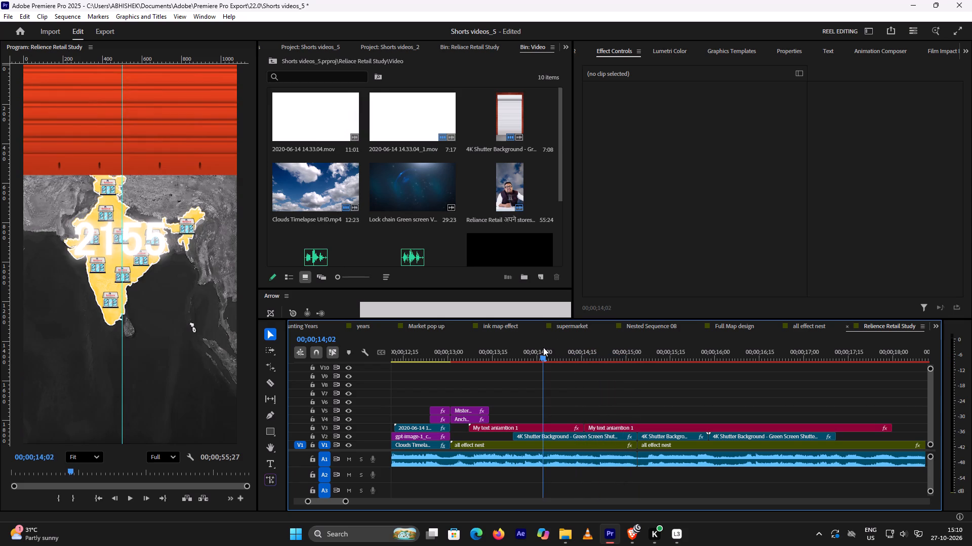
pyautogui.press('space')
pyautogui.press('space')
pyautogui.click(543, 347)
pyautogui.press('space')
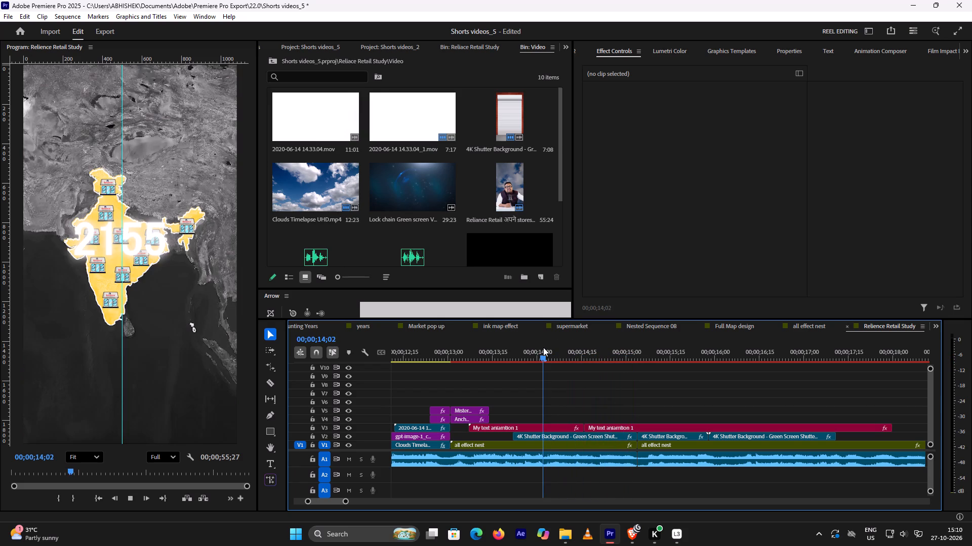
pyautogui.press('space')
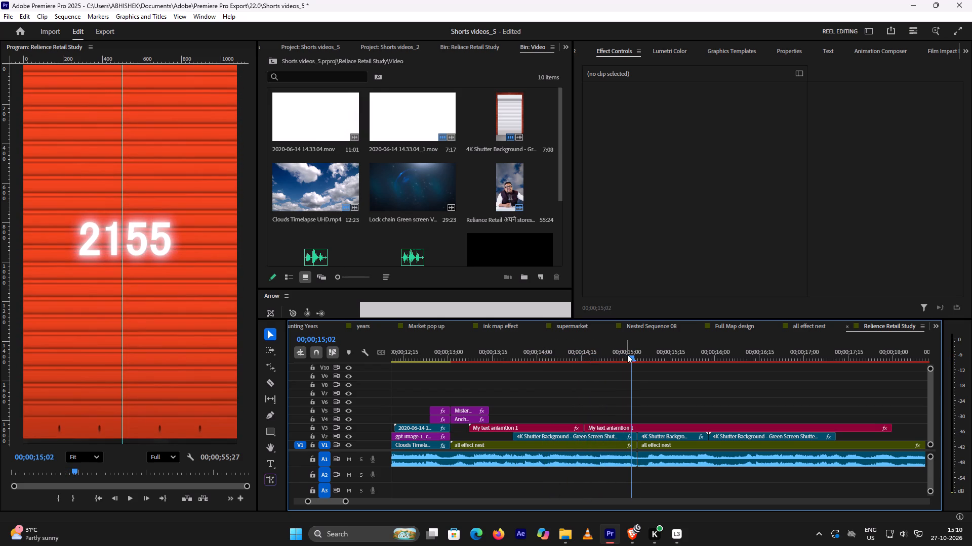
pyautogui.moveTo(630, 355); pyautogui.dragTo(579, 365)
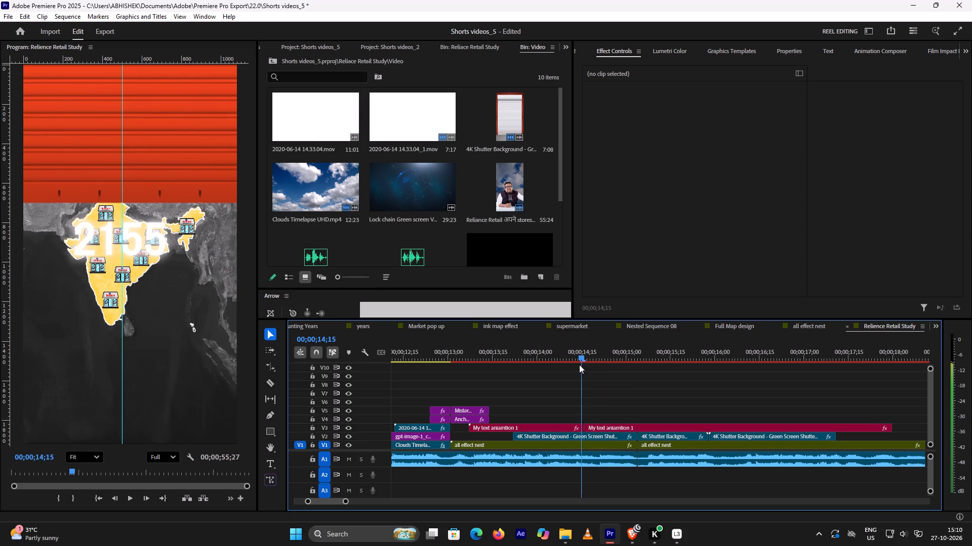
pyautogui.moveTo(579, 365); pyautogui.dragTo(582, 366)
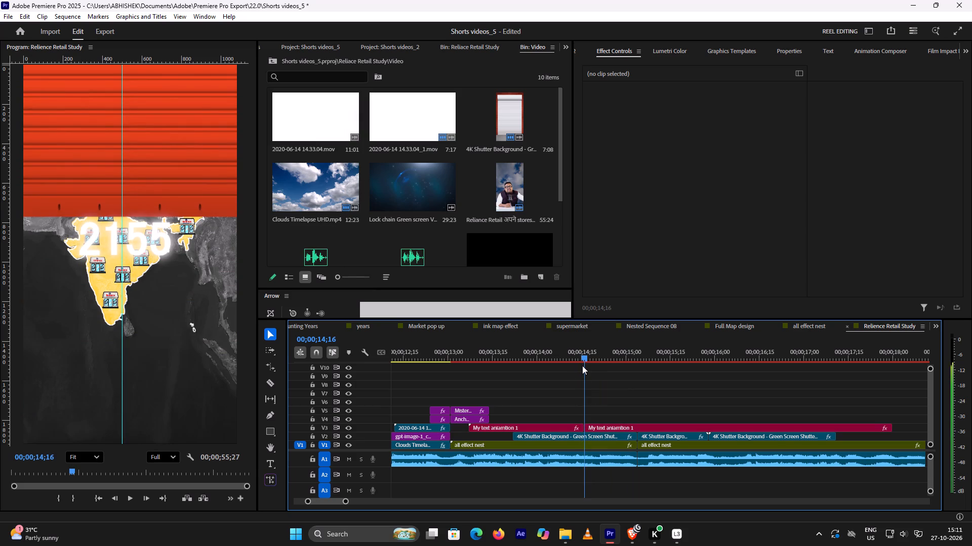
pyautogui.moveTo(582, 366); pyautogui.dragTo(603, 367)
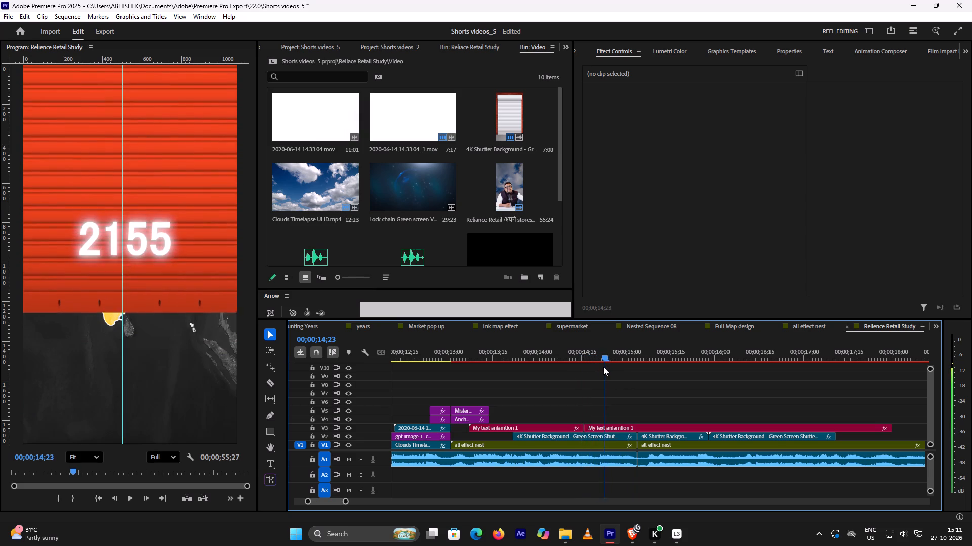
pyautogui.moveTo(603, 367); pyautogui.dragTo(618, 367)
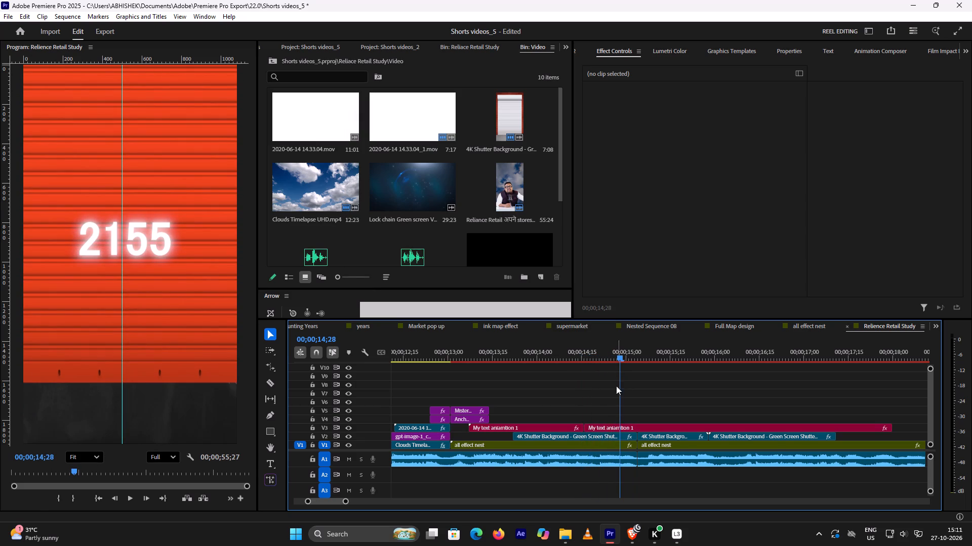
# Apply the default transition at the cut between the two 2155 text pieces on V3.
pyautogui.moveTo(579, 412); pyautogui.dragTo(587, 429)
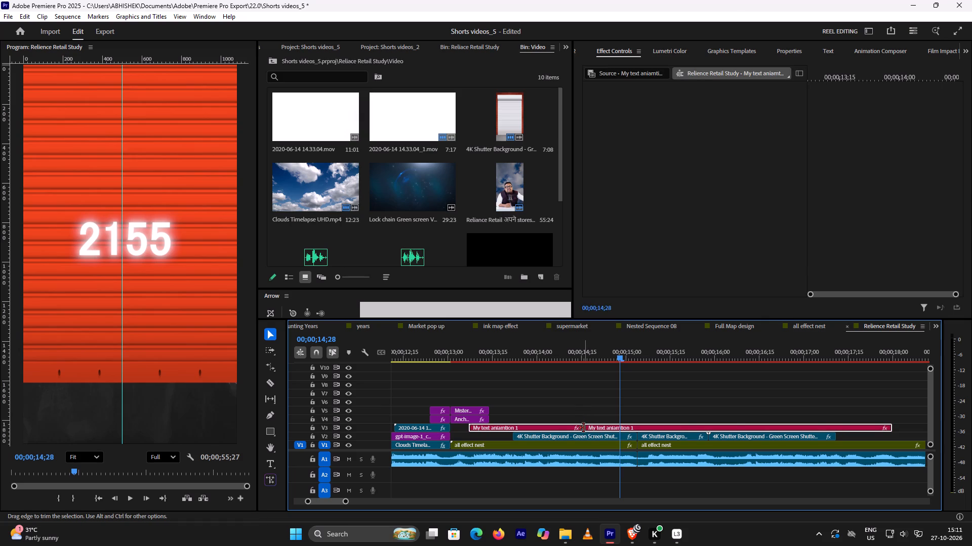
pyautogui.rightClick(584, 428)
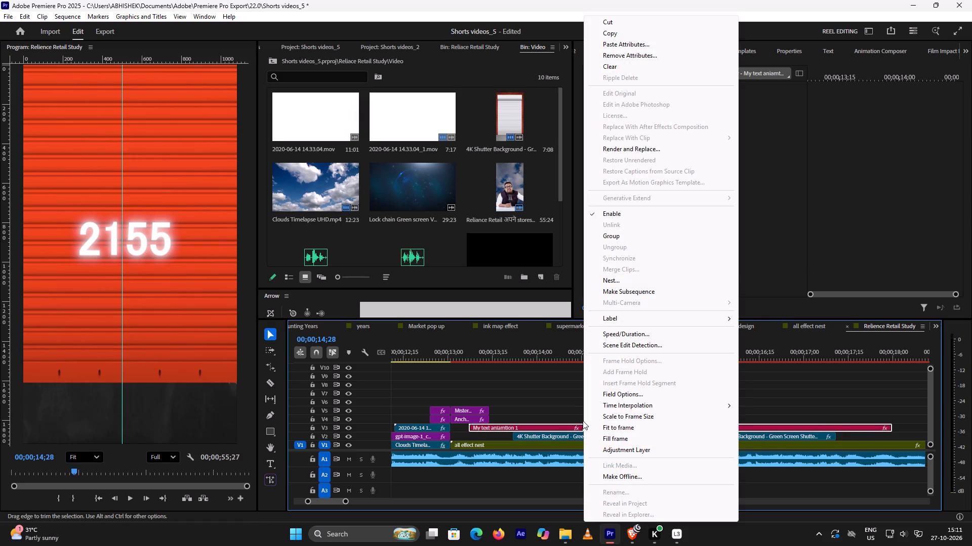
pyautogui.click(580, 410)
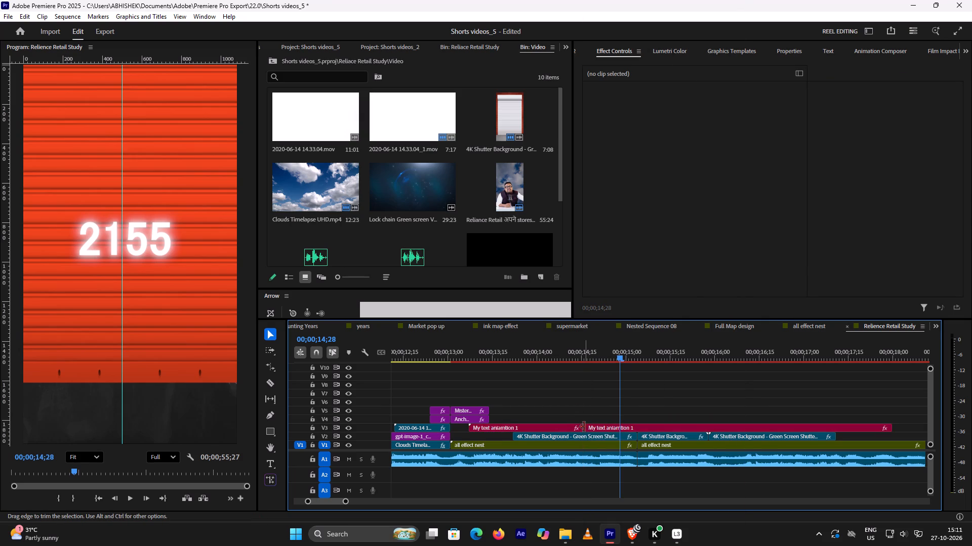
pyautogui.click(584, 427)
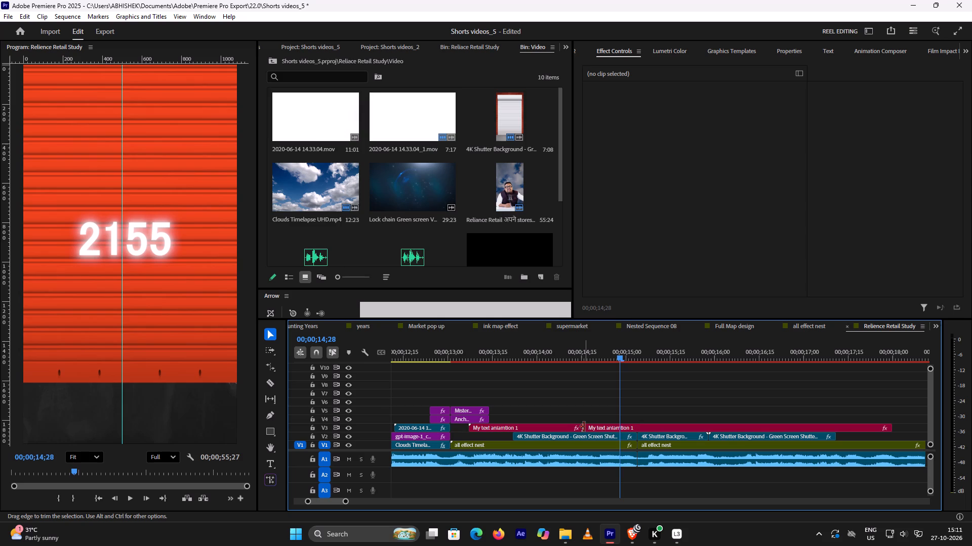
pyautogui.rightClick(584, 427)
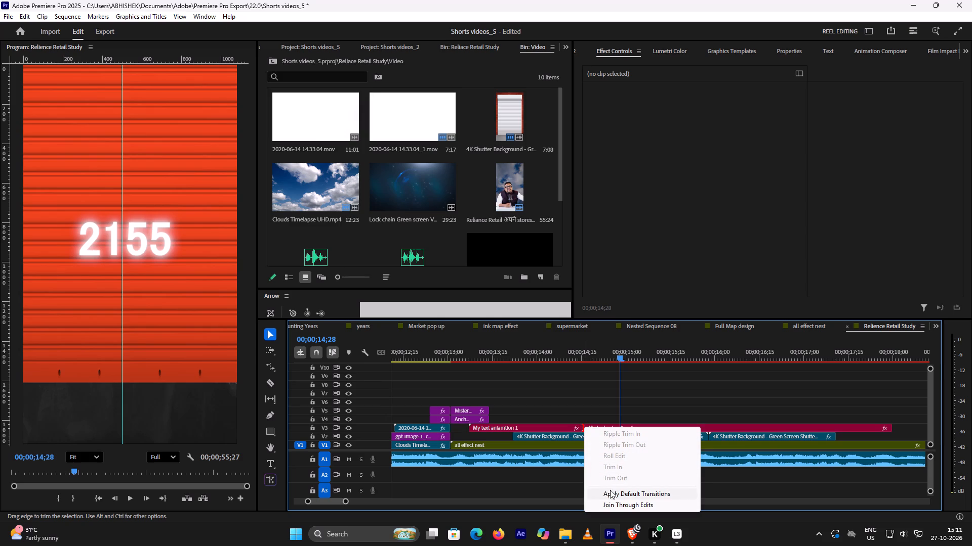
pyautogui.click(613, 494)
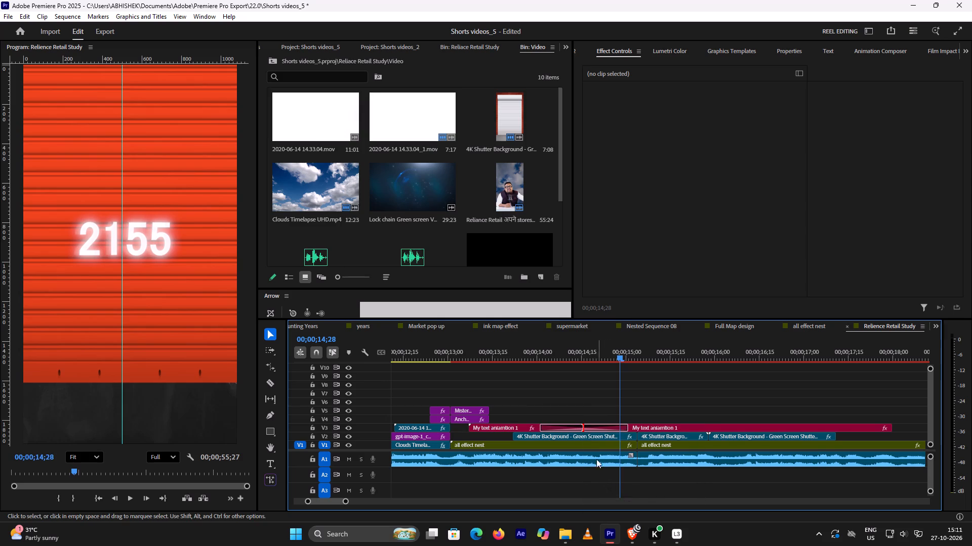
# Preview the transition between the two 2155 text pieces and shorten it to end at about 00;00;14;23.
pyautogui.click(534, 346)
pyautogui.press('space')
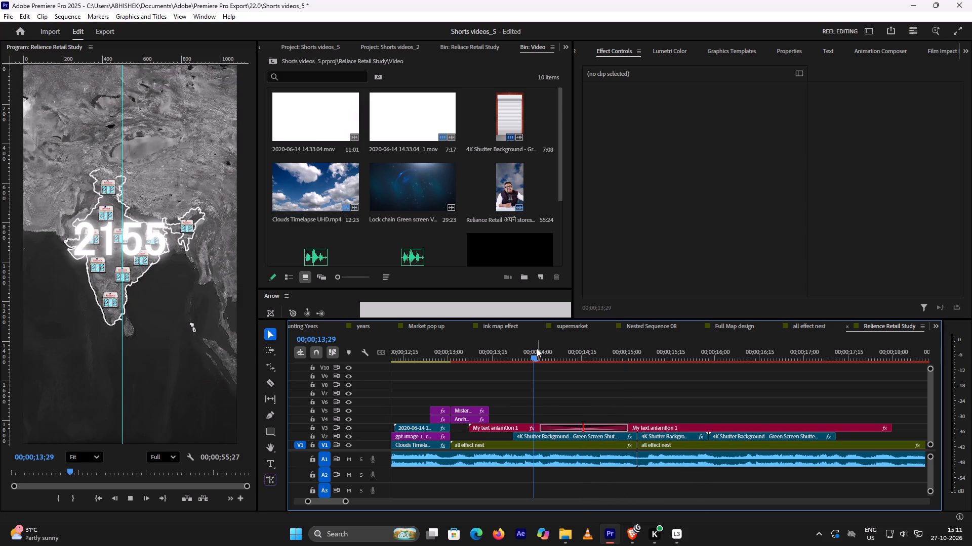
pyautogui.press('space')
pyautogui.click(537, 349)
pyautogui.press('space')
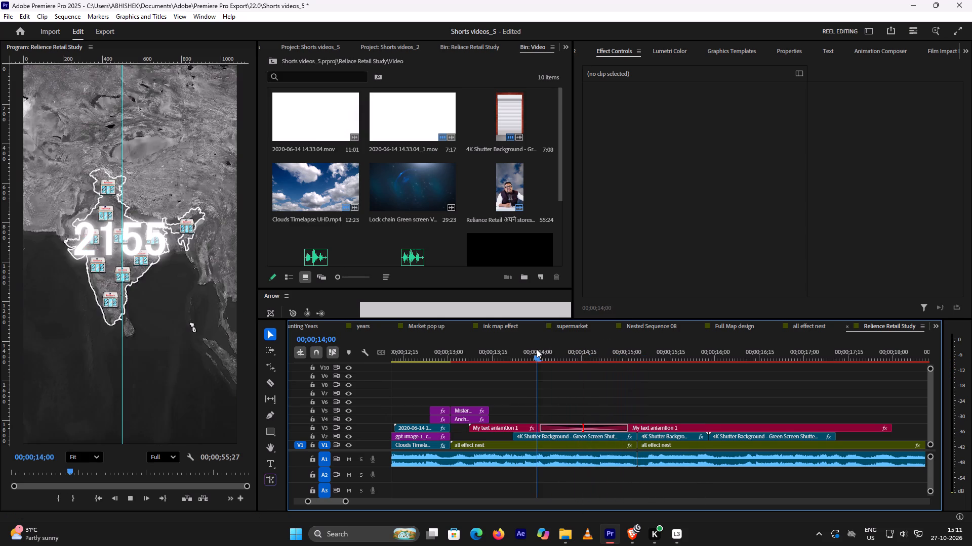
pyautogui.press('space')
pyautogui.click(537, 349)
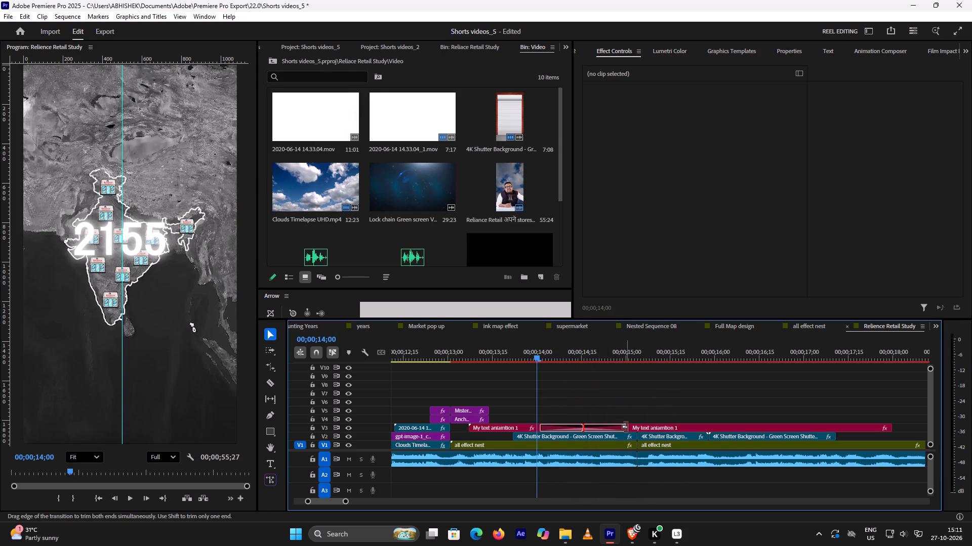
pyautogui.moveTo(626, 427); pyautogui.dragTo(602, 429)
# Play back the closing shutter section repeatedly to check how the shortened transition blends the two 2155 text pieces.
pyautogui.press('space')
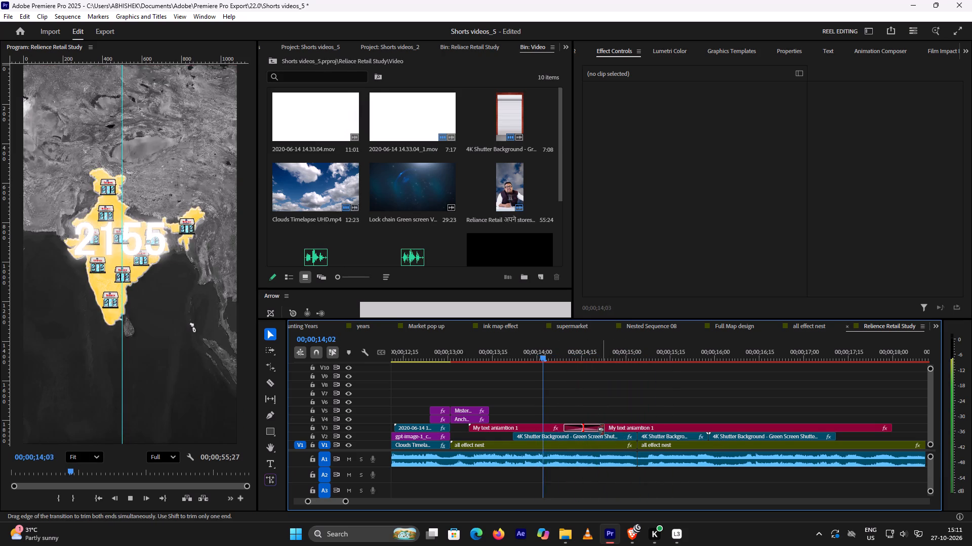
pyautogui.press('space')
pyautogui.click(545, 351)
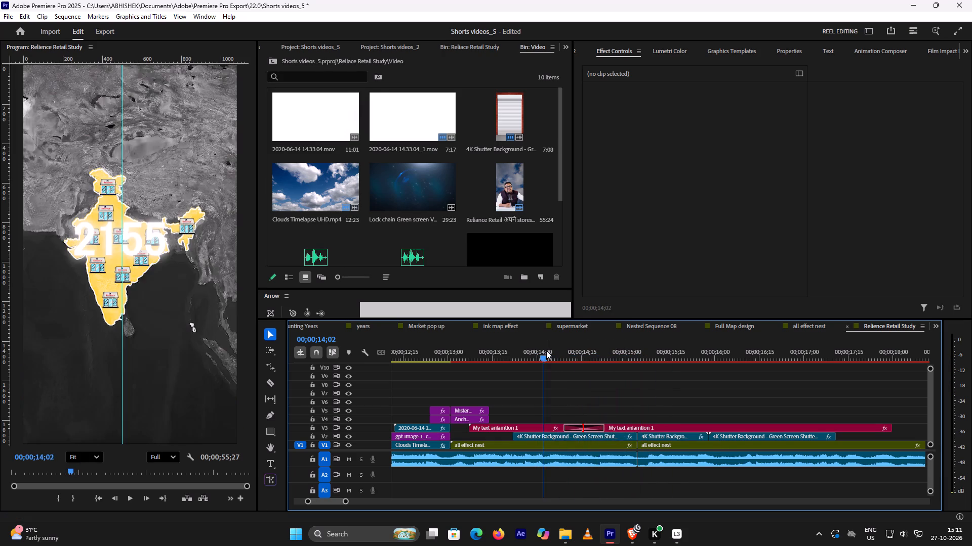
pyautogui.press('space')
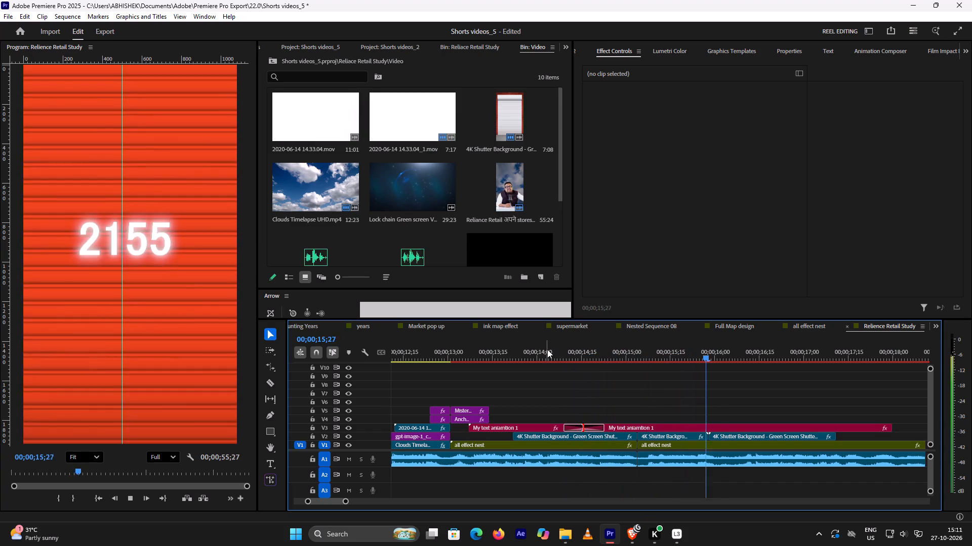
pyautogui.press('space')
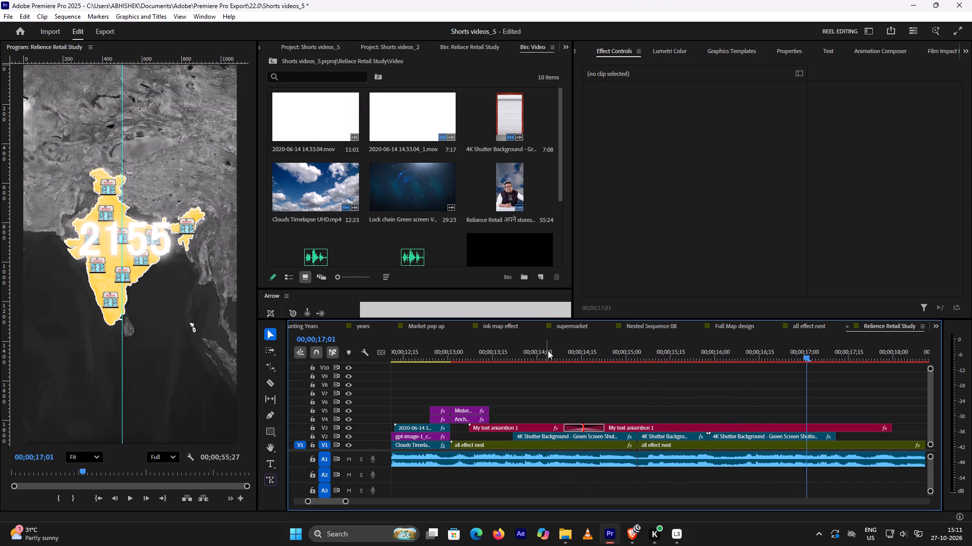
pyautogui.click(583, 350)
pyautogui.press('space')
pyautogui.press('space')
pyautogui.click(584, 350)
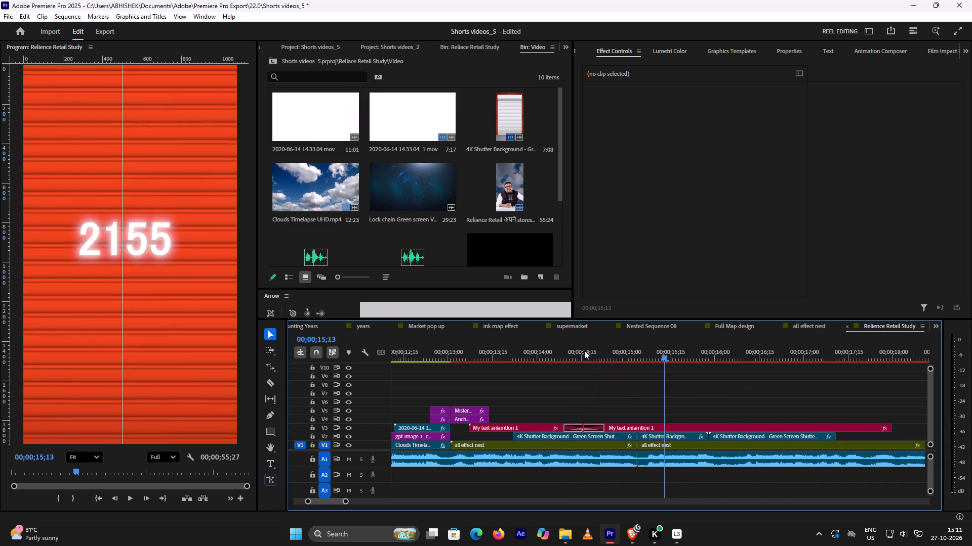
pyautogui.click(561, 348)
pyautogui.press('space')
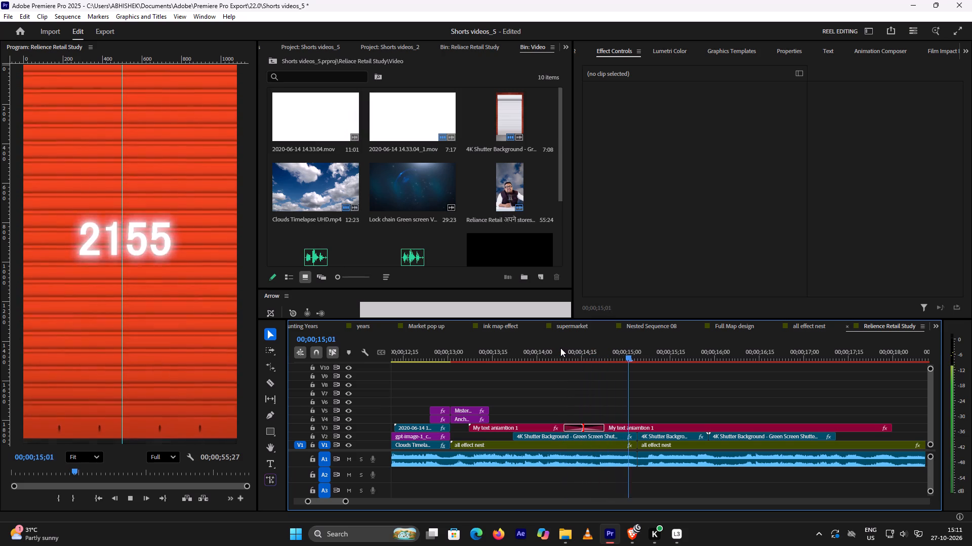
pyautogui.press('space')
pyautogui.press('space')
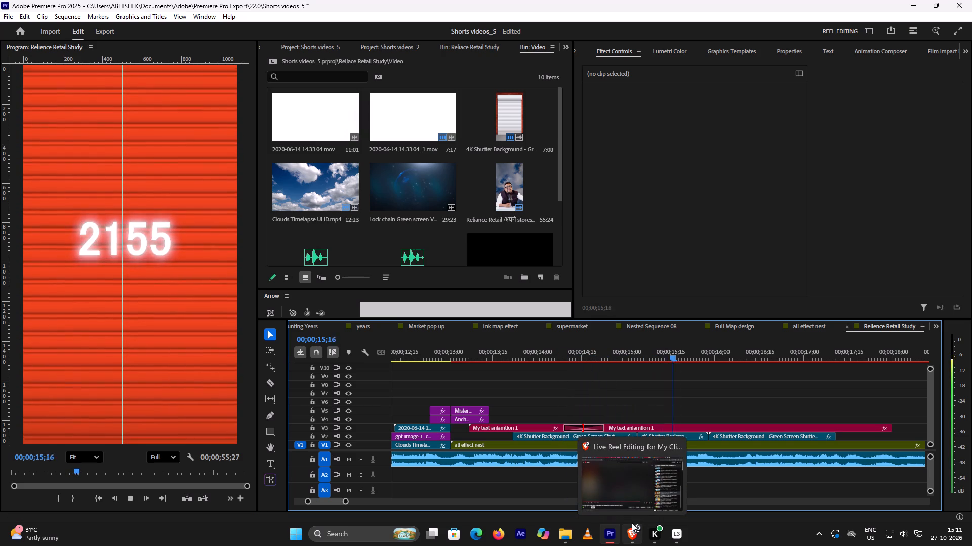
pyautogui.press('space')
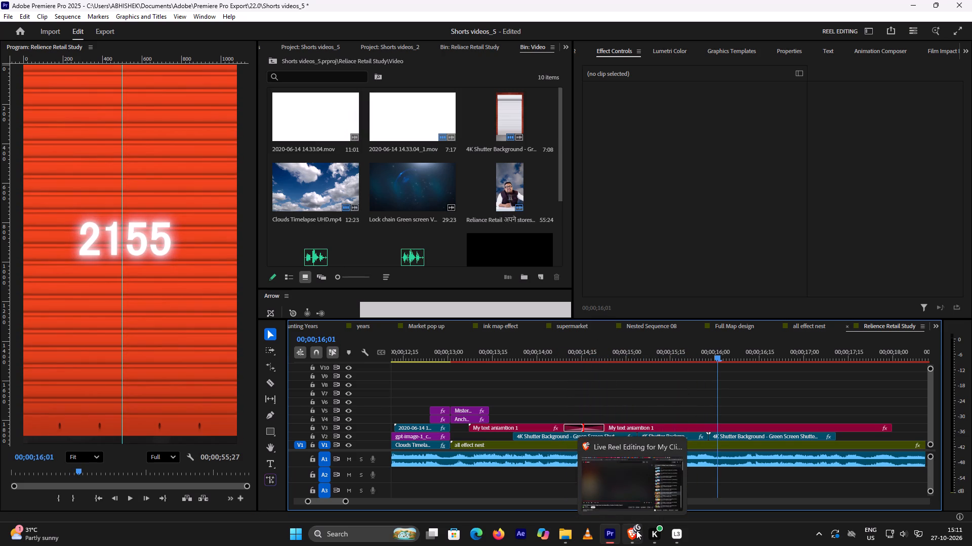
pyautogui.click(589, 341)
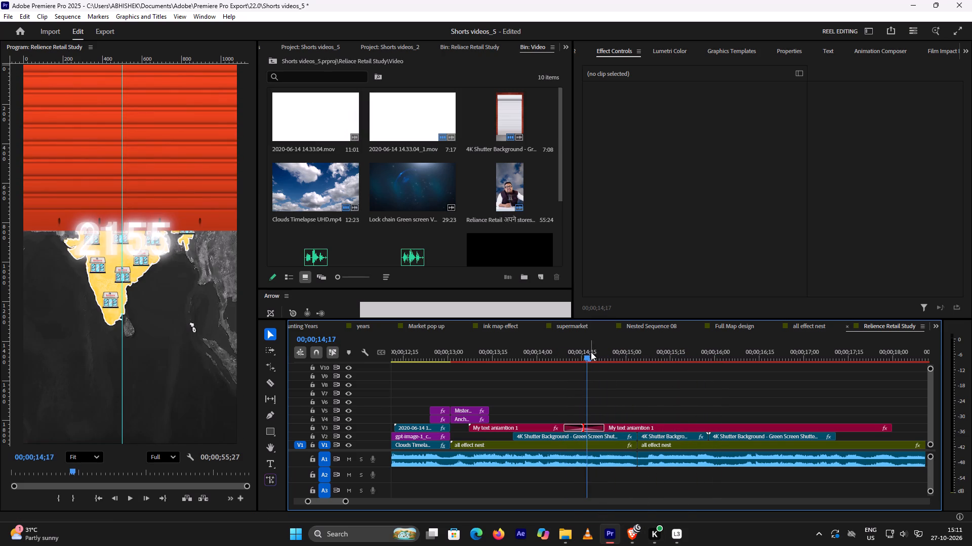
# Play back the closing shutter from about 00;00;14;03 to check the 2155 text transition, and park the playhead at about 00;00;15;01.
pyautogui.moveTo(588, 356); pyautogui.dragTo(615, 360)
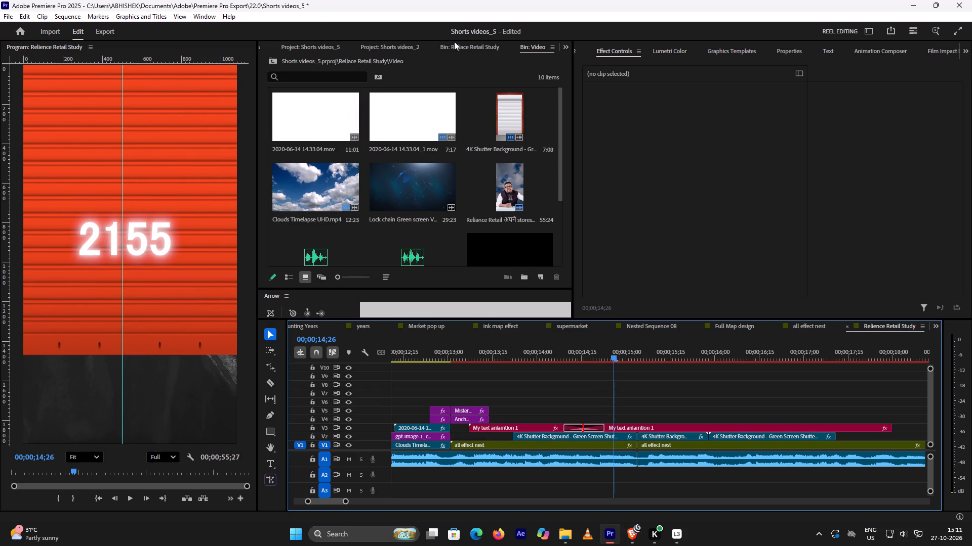
pyautogui.scroll(-3, 479, 47)
pyautogui.click(479, 47)
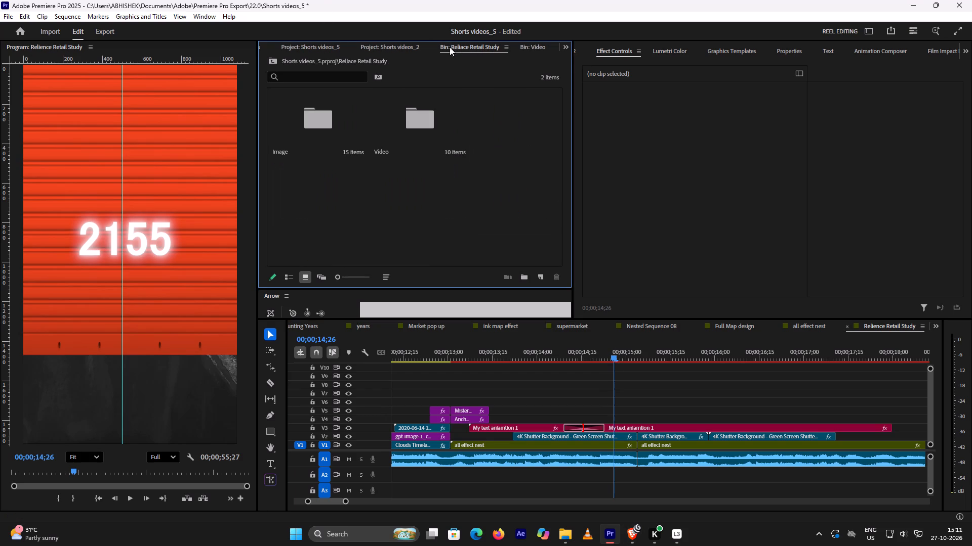
pyautogui.click(400, 46)
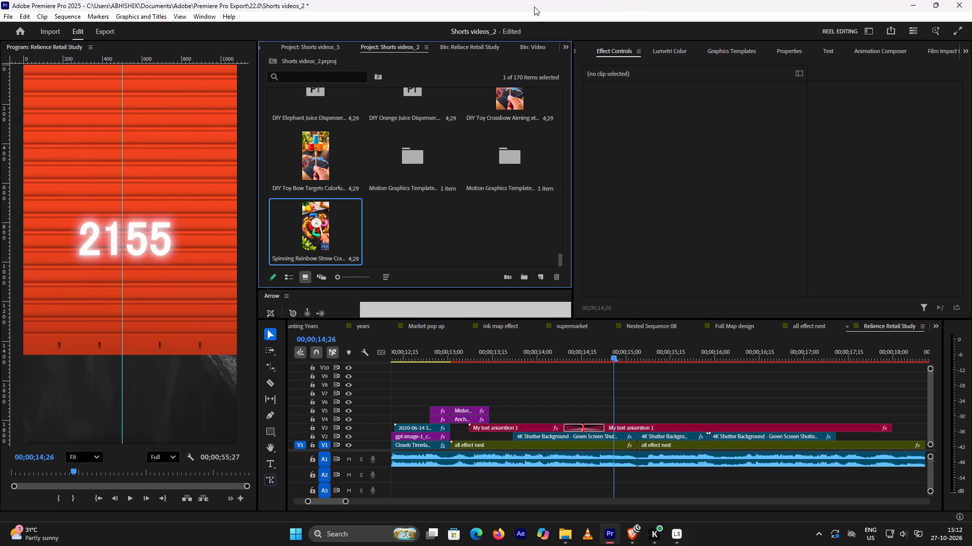
pyautogui.click(547, 348)
pyautogui.press('space')
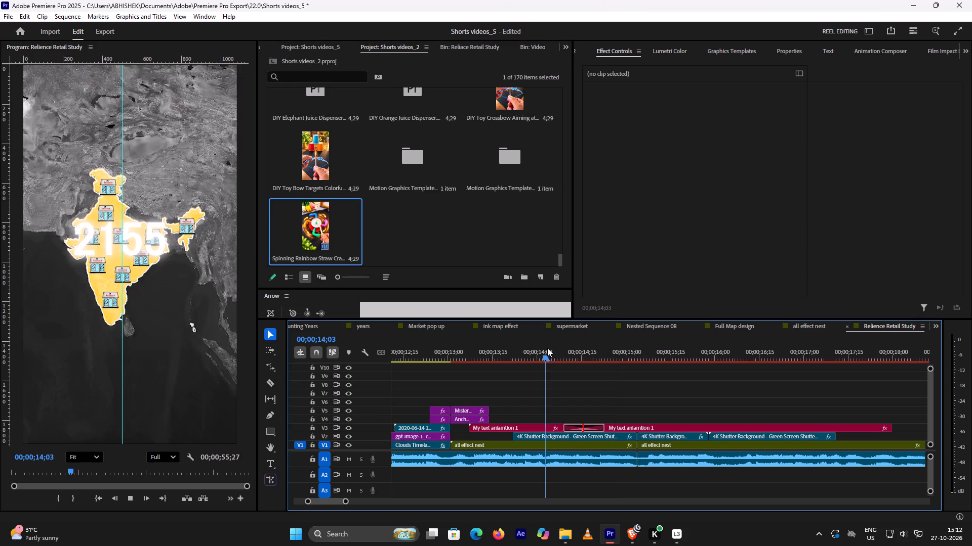
pyautogui.press('space')
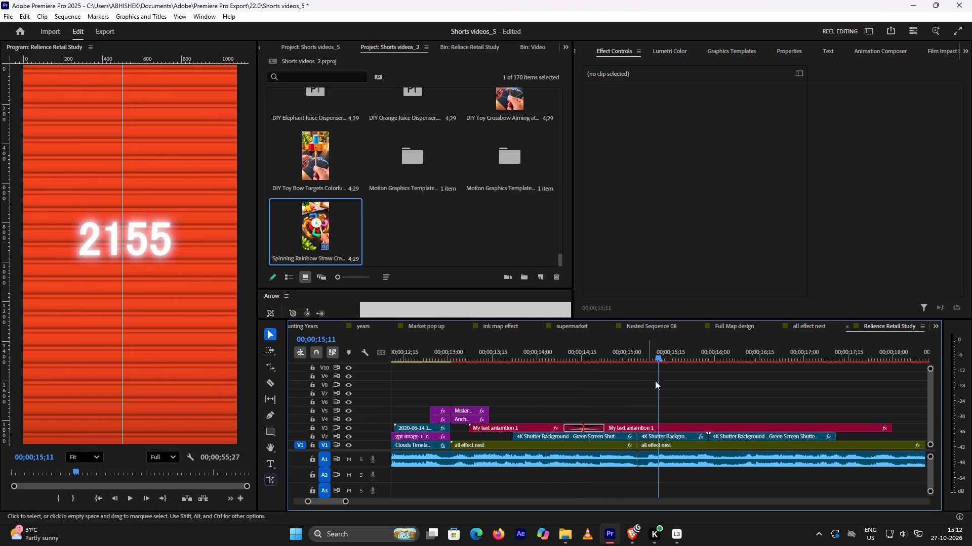
pyautogui.press('space')
pyautogui.press('space')
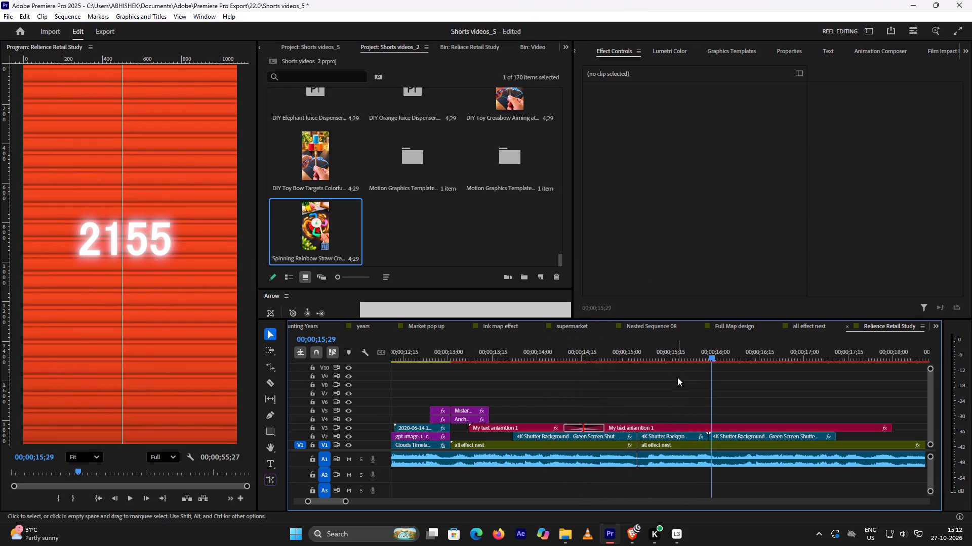
pyautogui.click(631, 355)
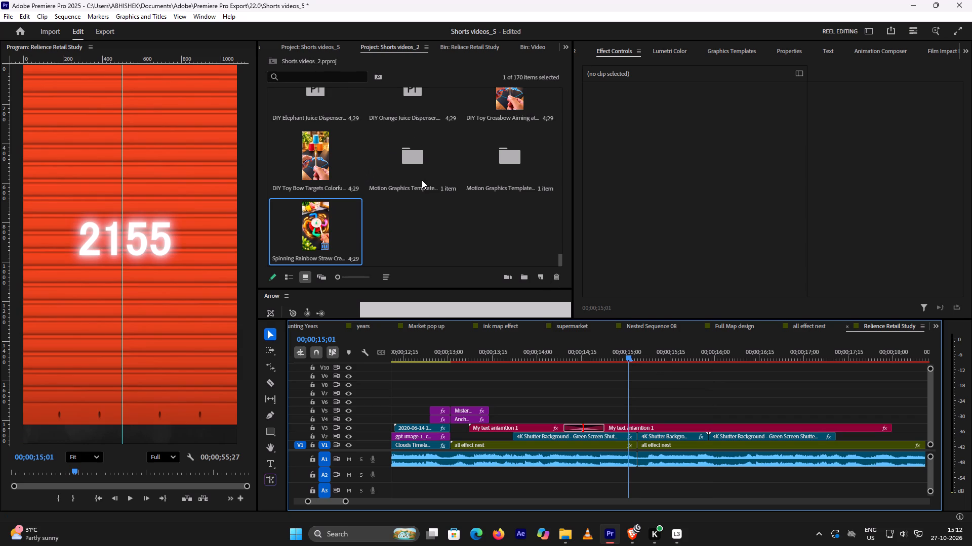
# Look through the Shorts videos_2 and Shorts videos_5 project items for footage, ending in the Reliace Retail Study Video bin.
pyautogui.scroll(4, 422, 180)
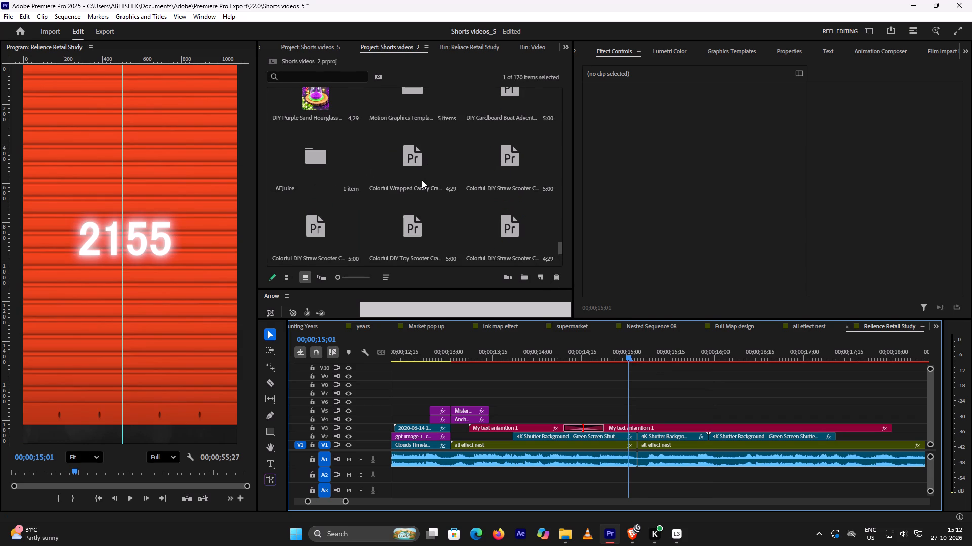
pyautogui.scroll(6, 422, 180)
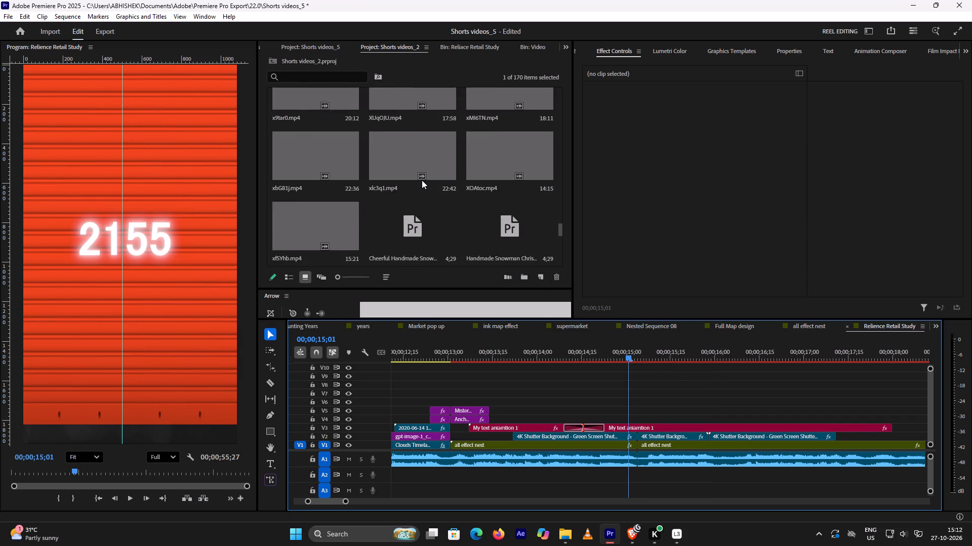
pyautogui.scroll(5, 422, 180)
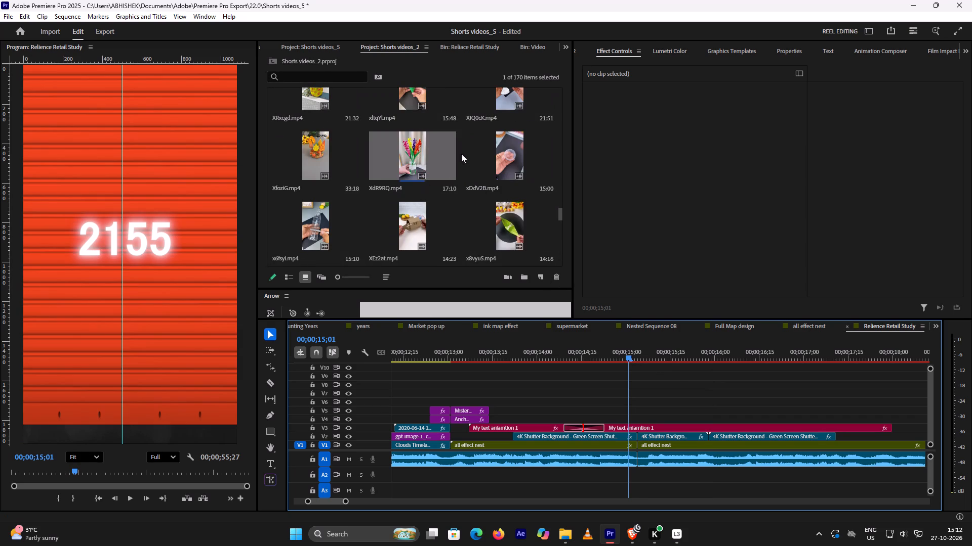
pyautogui.click(309, 45)
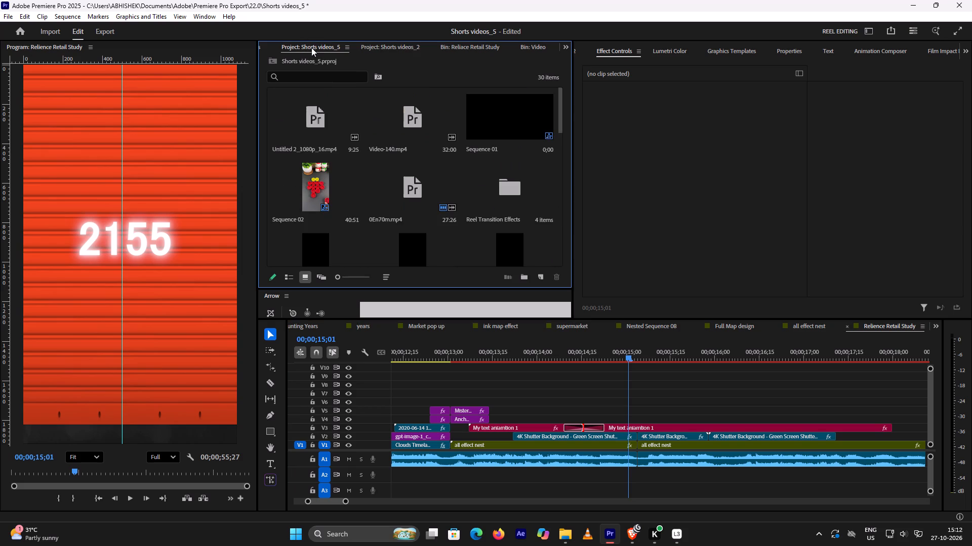
pyautogui.scroll(-11, 453, 185)
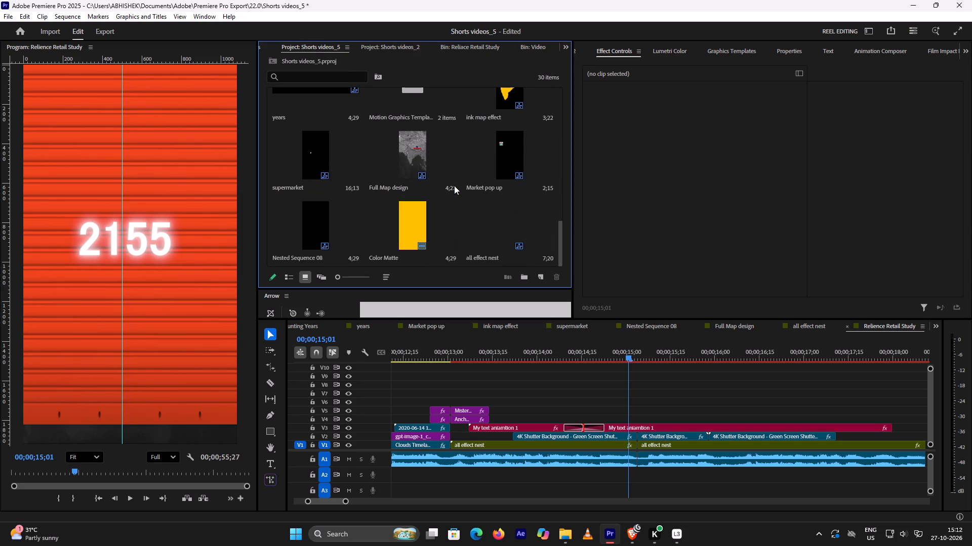
pyautogui.scroll(3, 454, 186)
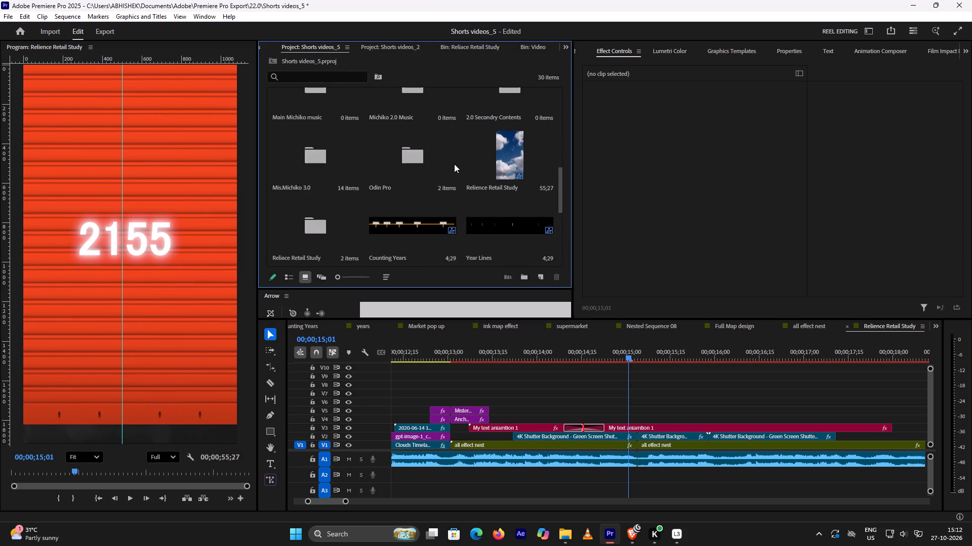
pyautogui.scroll(-1, 442, 163)
pyautogui.doubleClick(302, 165)
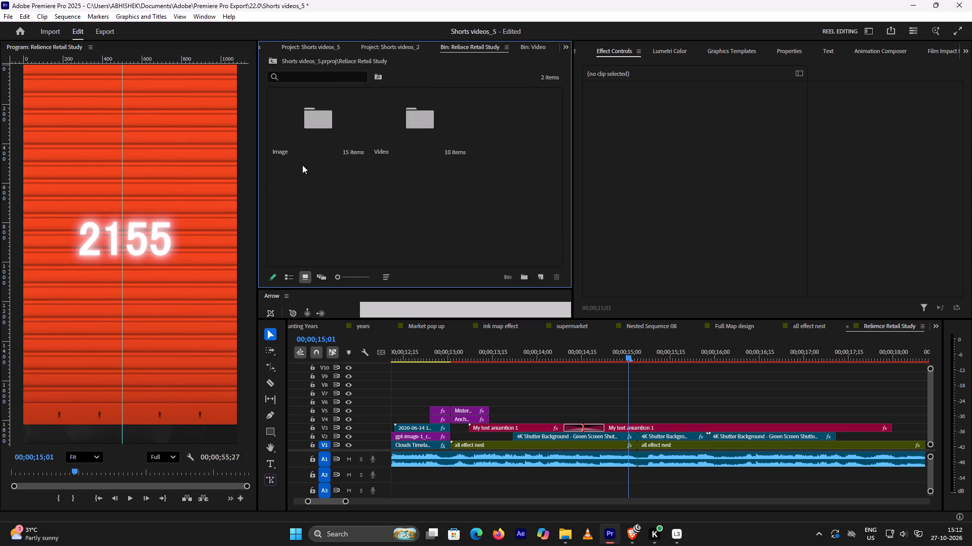
pyautogui.doubleClick(421, 116)
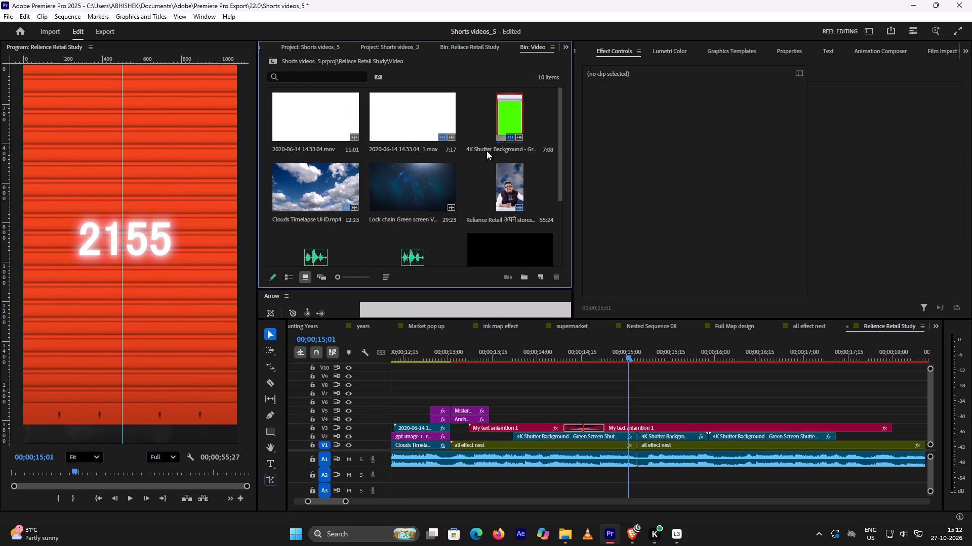
# Open the Lock chain Green screen clip from the Video bin in the source monitor.
pyautogui.click(333, 121)
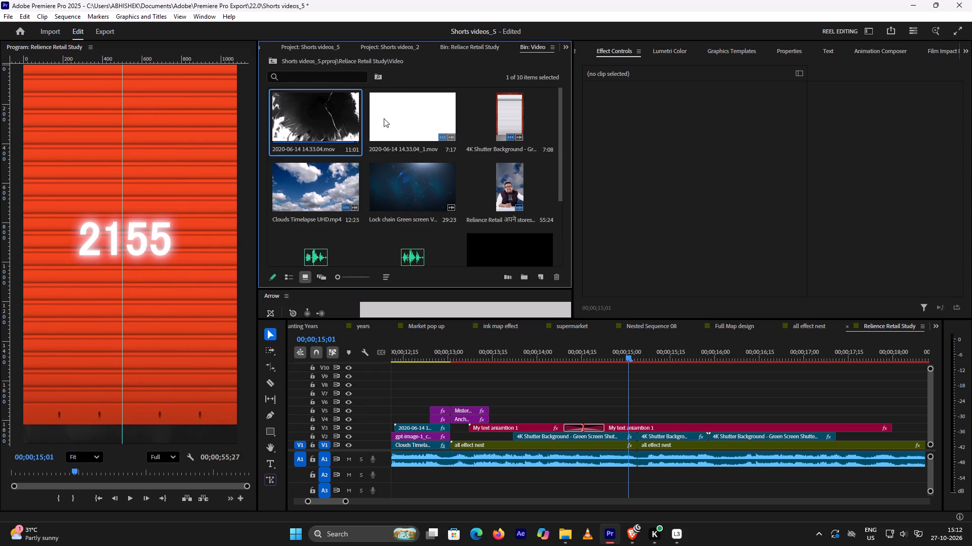
pyautogui.click(413, 193)
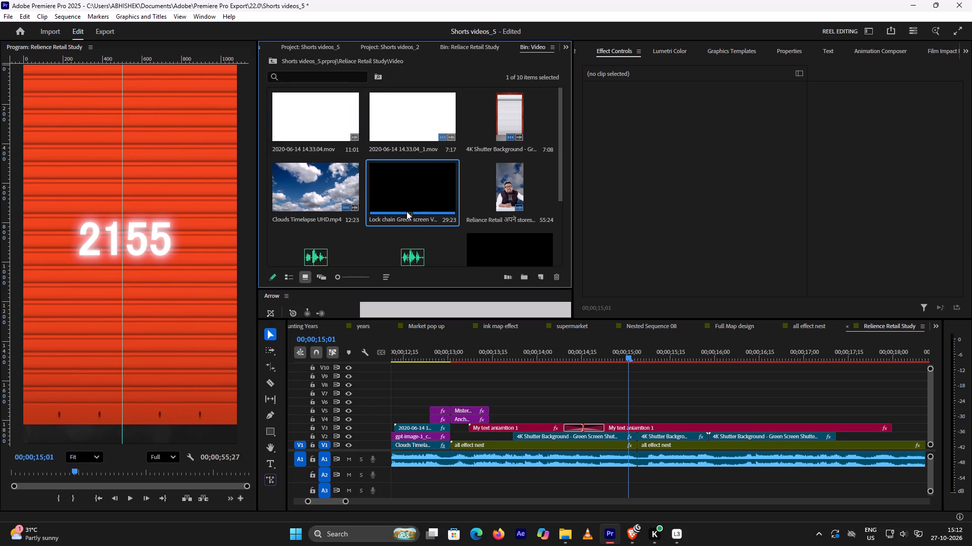
pyautogui.doubleClick(416, 199)
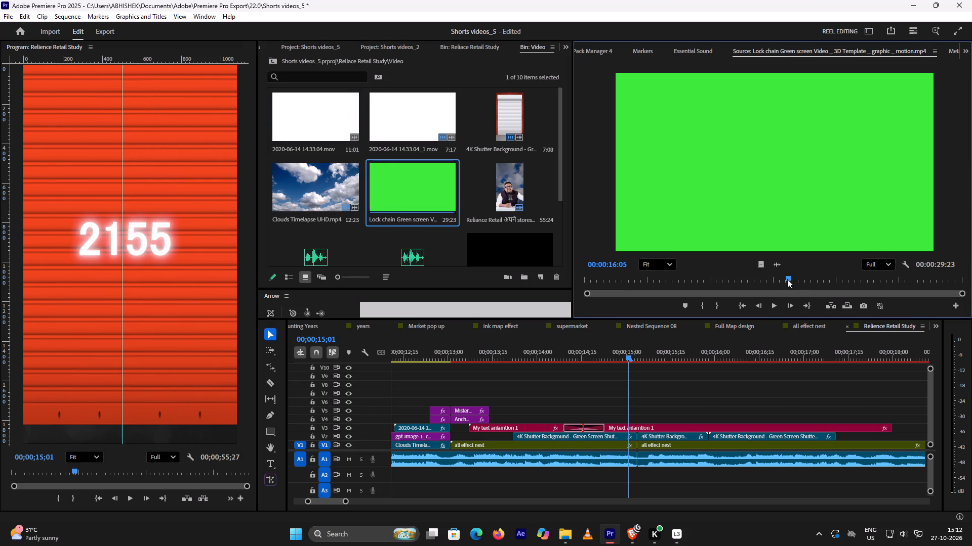
# Scrub through the Lock chain Green screen clip in the source monitor to examine where each chain-and-lock animation starts and ends.
pyautogui.moveTo(787, 279); pyautogui.dragTo(812, 275)
pyautogui.moveTo(812, 275); pyautogui.dragTo(850, 272)
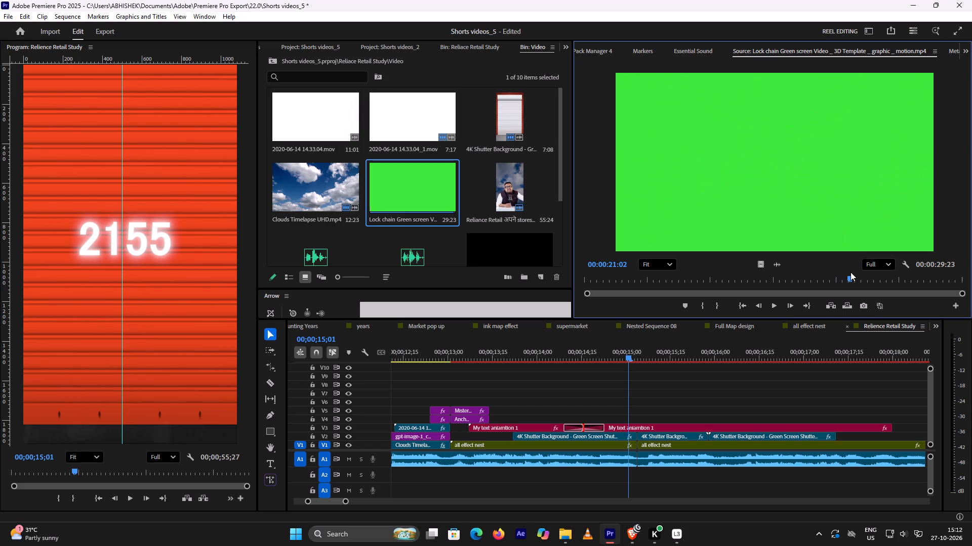
pyautogui.moveTo(850, 272); pyautogui.dragTo(849, 276)
pyautogui.moveTo(849, 276); pyautogui.dragTo(861, 273)
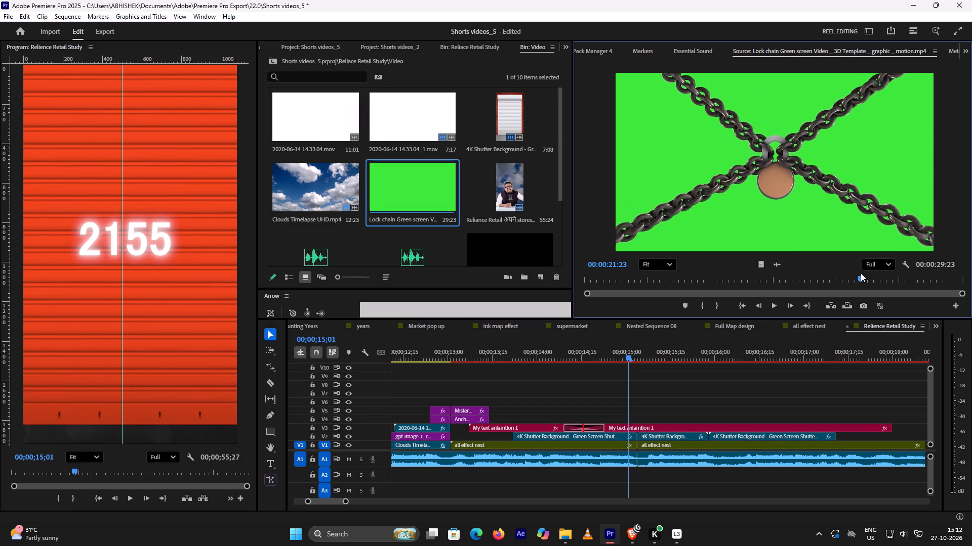
pyautogui.moveTo(861, 273); pyautogui.dragTo(868, 271)
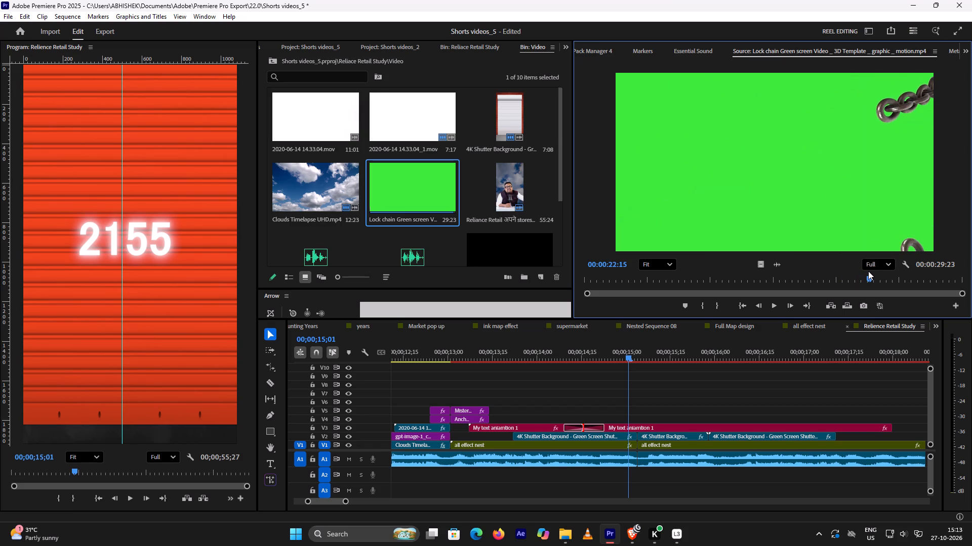
pyautogui.moveTo(868, 271); pyautogui.dragTo(856, 277)
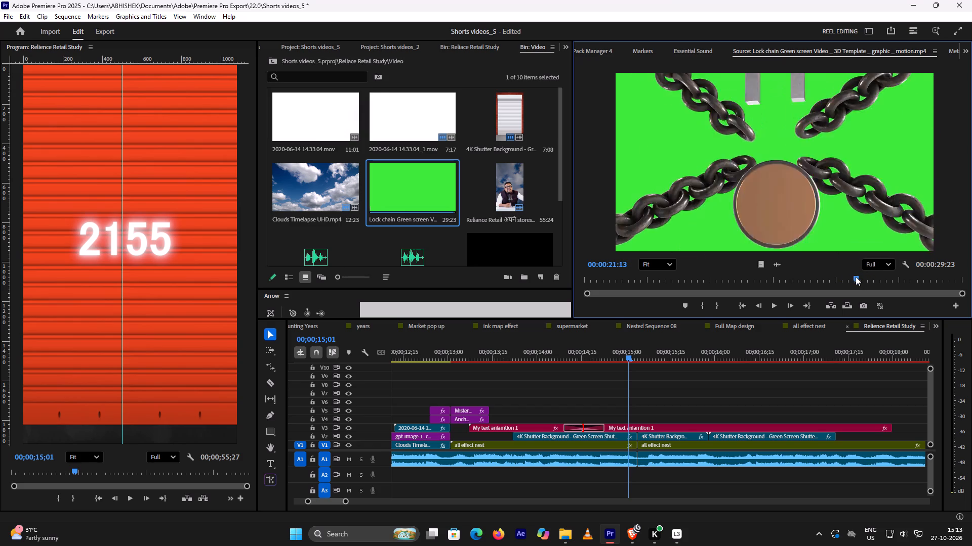
pyautogui.moveTo(856, 277); pyautogui.dragTo(864, 272)
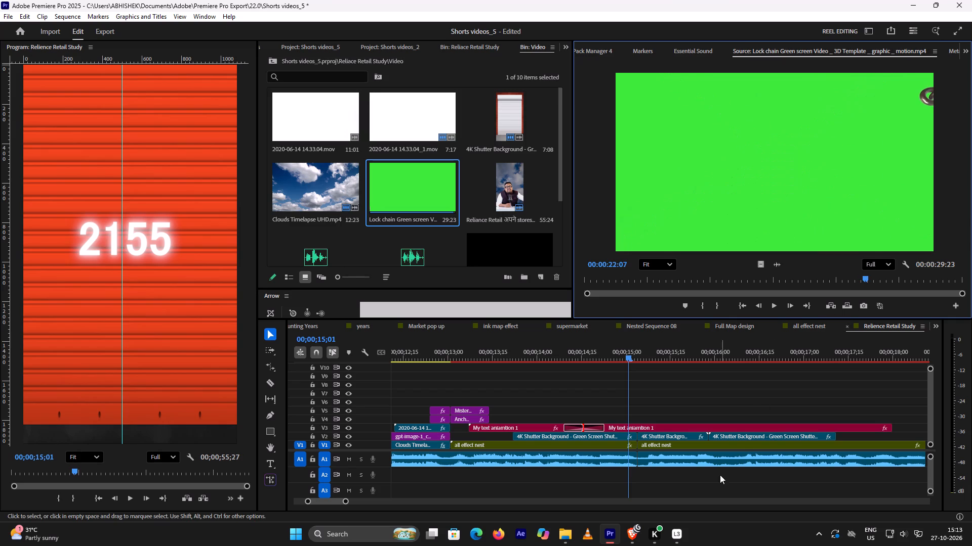
pyautogui.moveTo(864, 278); pyautogui.dragTo(883, 276)
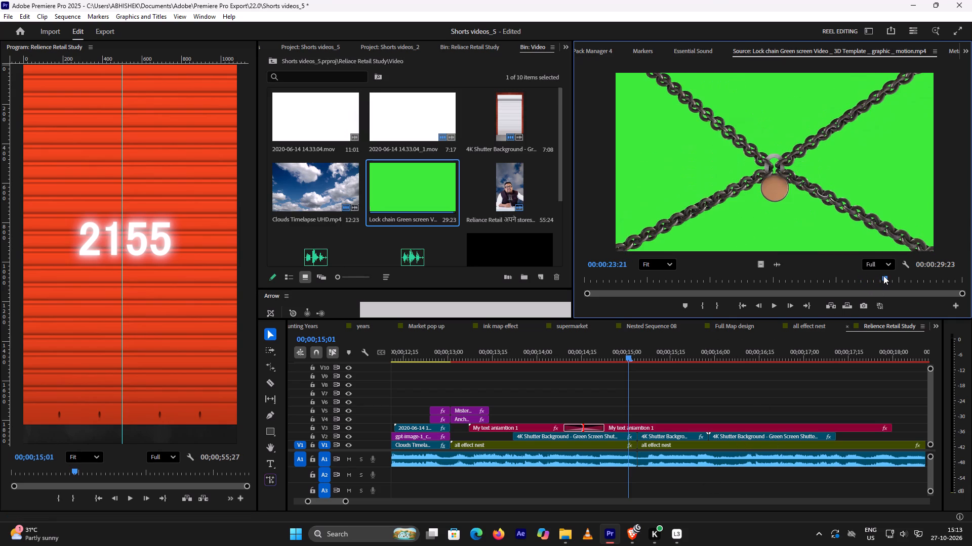
pyautogui.moveTo(883, 276); pyautogui.dragTo(904, 279)
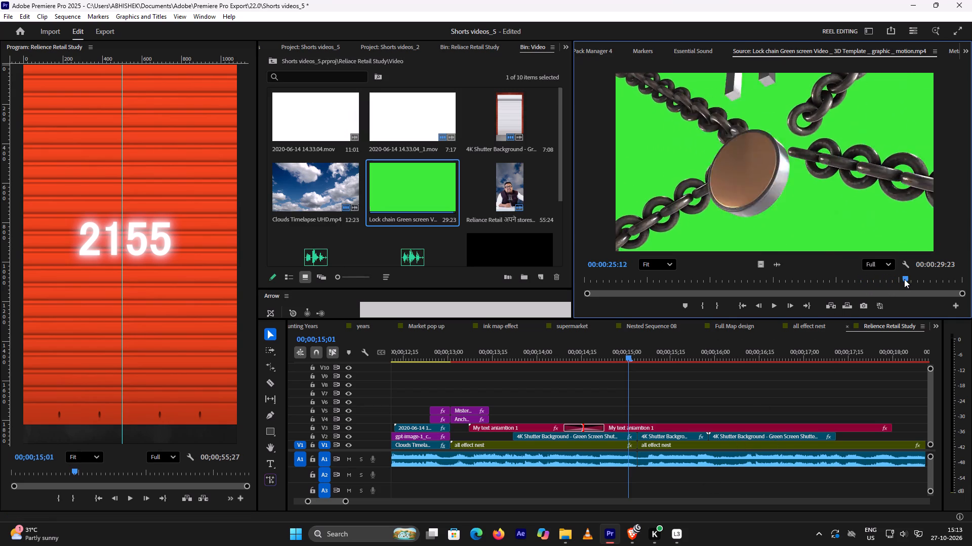
pyautogui.moveTo(904, 279); pyautogui.dragTo(911, 287)
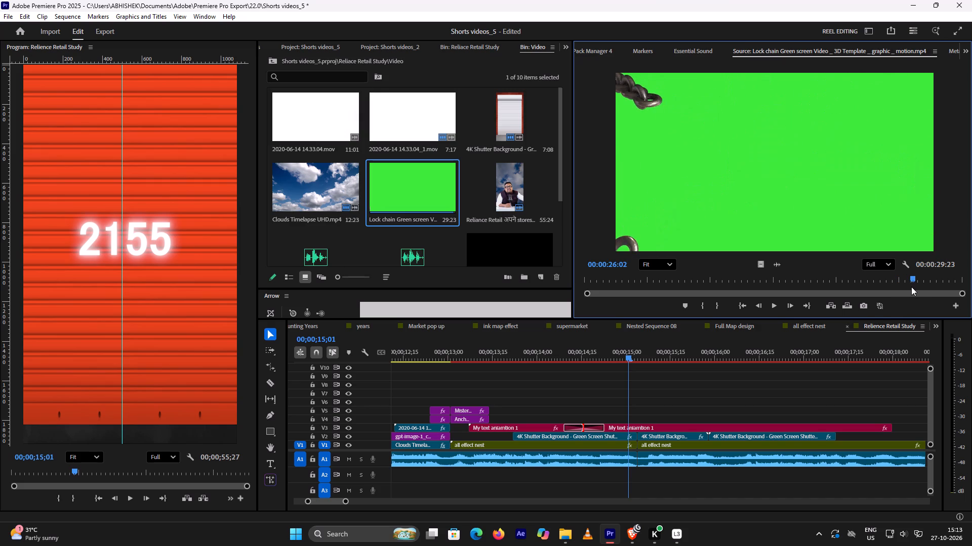
pyautogui.moveTo(911, 287); pyautogui.dragTo(952, 295)
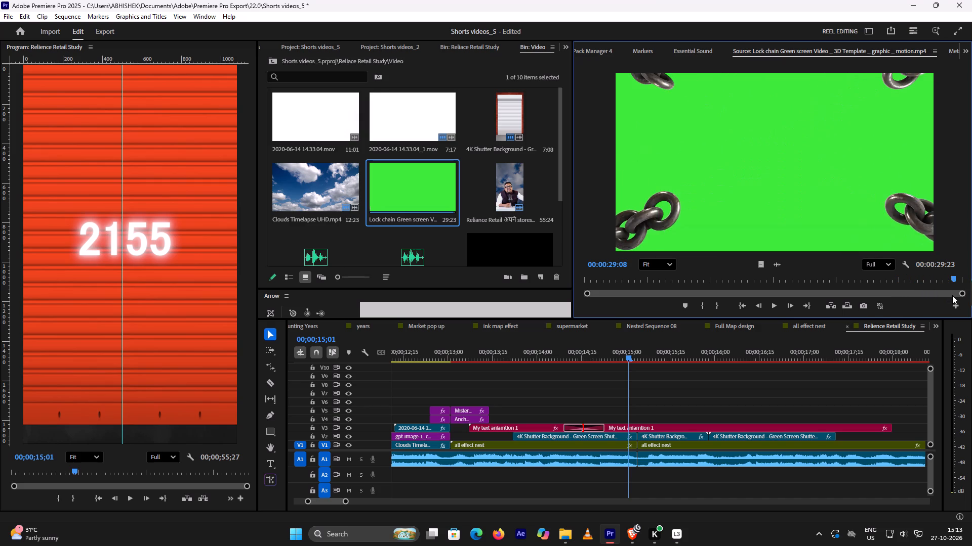
pyautogui.moveTo(952, 295); pyautogui.dragTo(930, 306)
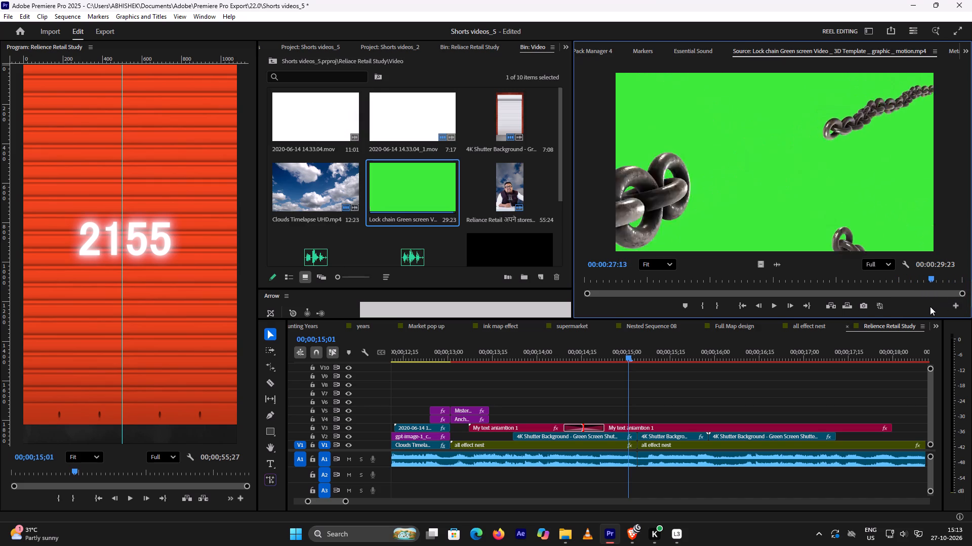
pyautogui.moveTo(930, 306); pyautogui.dragTo(902, 322)
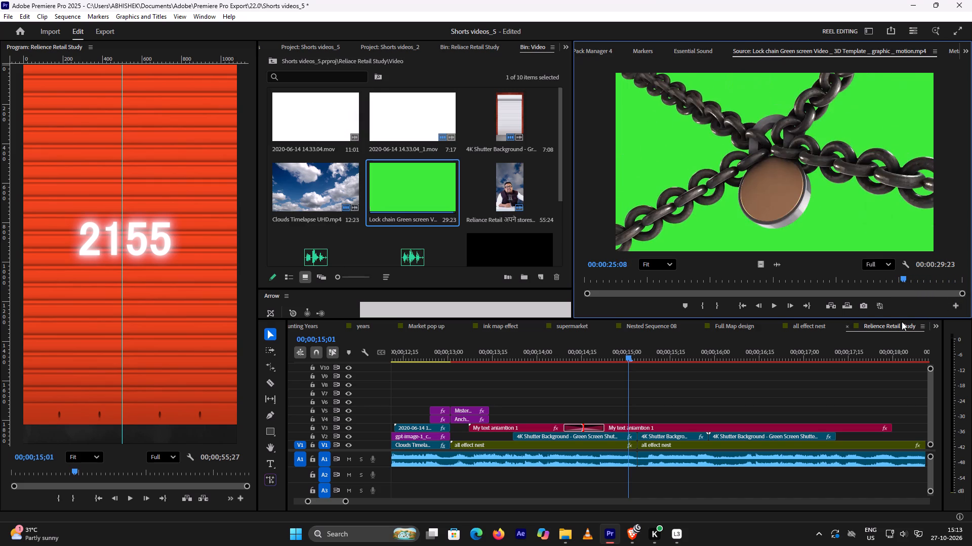
pyautogui.moveTo(902, 322); pyautogui.dragTo(860, 329)
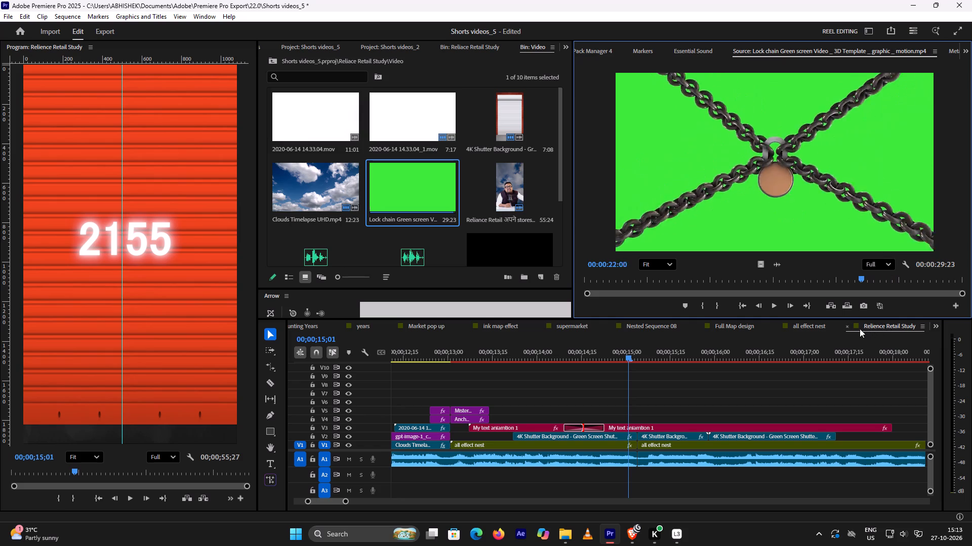
pyautogui.moveTo(860, 329); pyautogui.dragTo(835, 343)
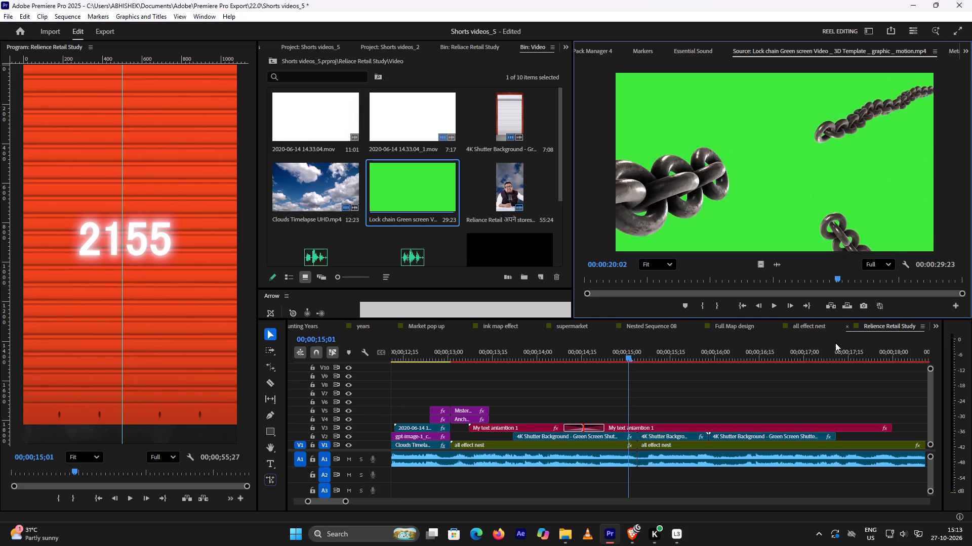
pyautogui.moveTo(835, 343); pyautogui.dragTo(808, 363)
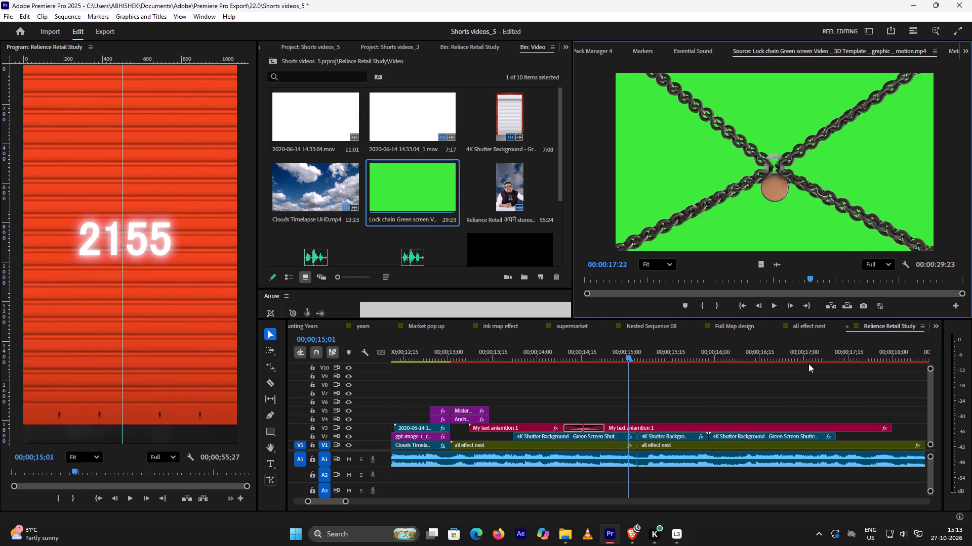
pyautogui.moveTo(808, 363); pyautogui.dragTo(788, 382)
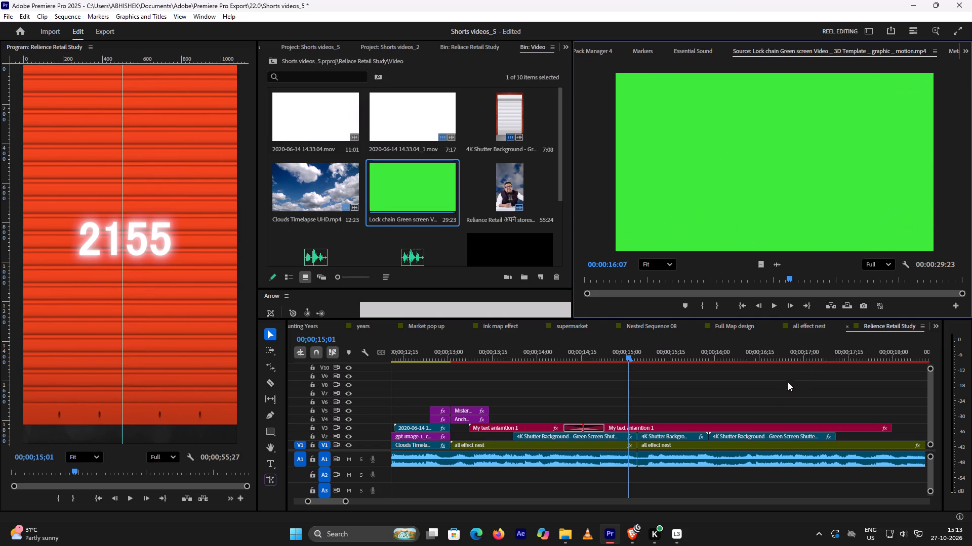
pyautogui.moveTo(788, 382); pyautogui.dragTo(803, 384)
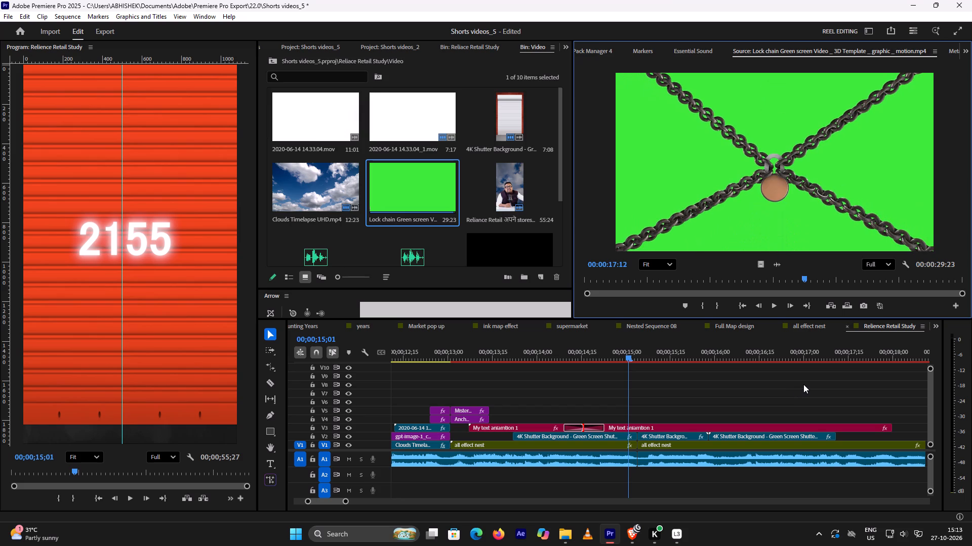
pyautogui.moveTo(803, 384); pyautogui.dragTo(808, 381)
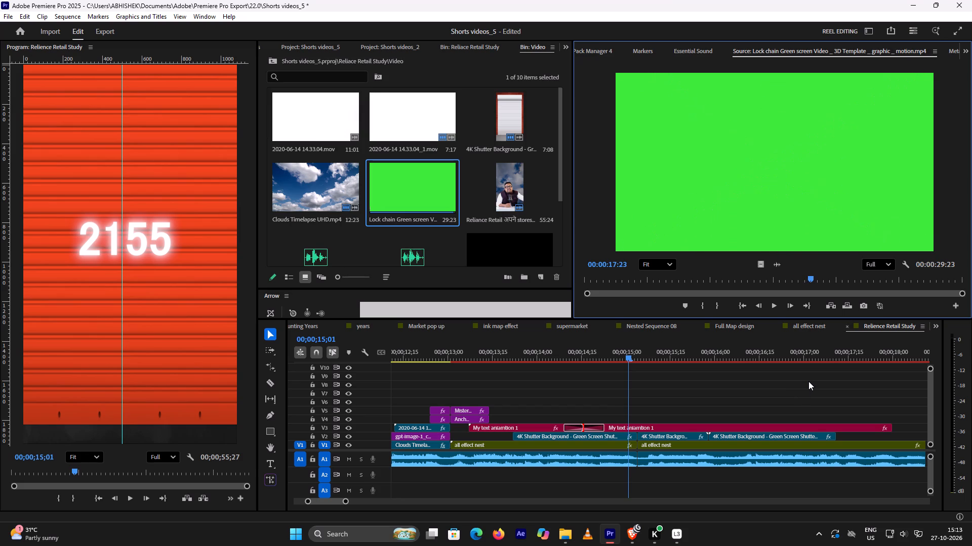
# Mark the lock-chain section of the source clip with an In point at 00:00:16:07 and an Out point at 00:00:17:21.
pyautogui.moveTo(808, 381); pyautogui.dragTo(788, 388)
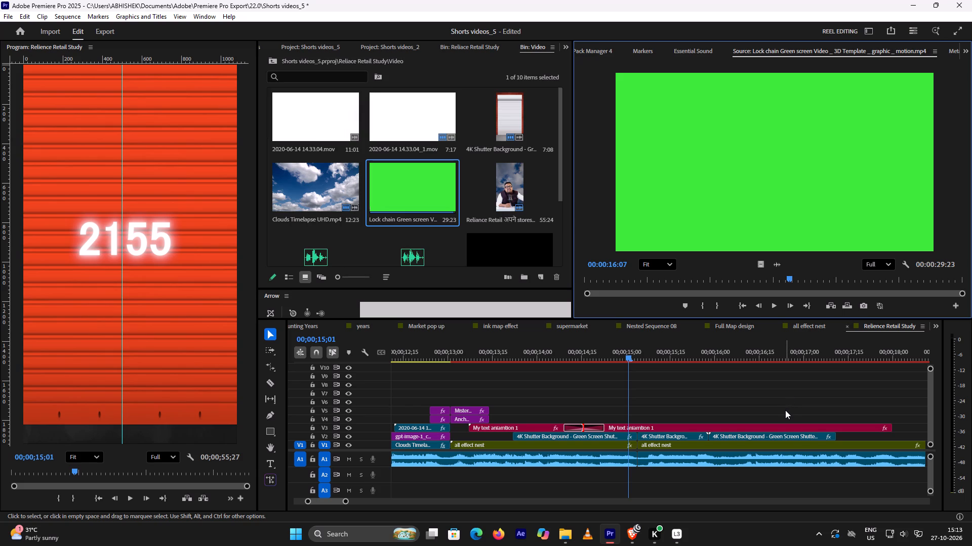
pyautogui.press('i')
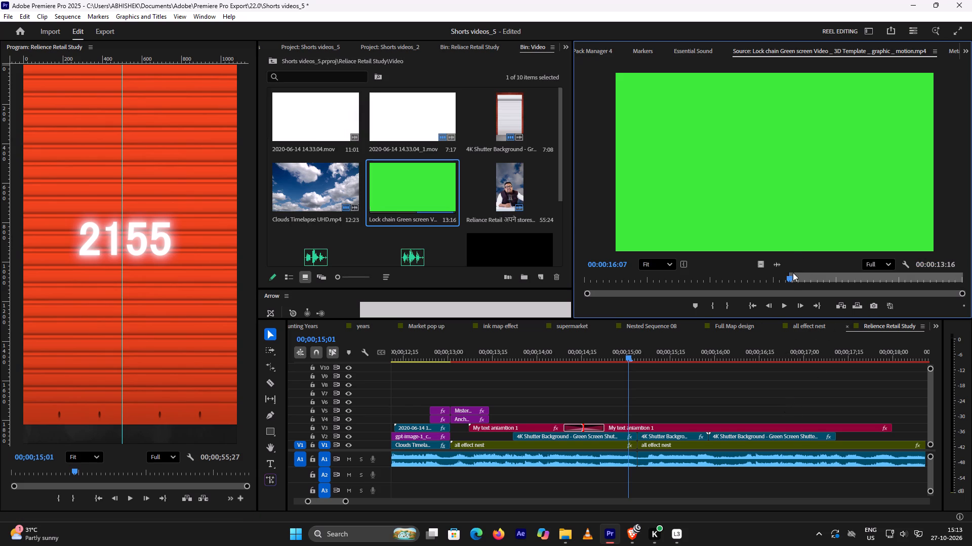
pyautogui.moveTo(788, 278); pyautogui.dragTo(810, 284)
pyautogui.moveTo(810, 284); pyautogui.dragTo(809, 288)
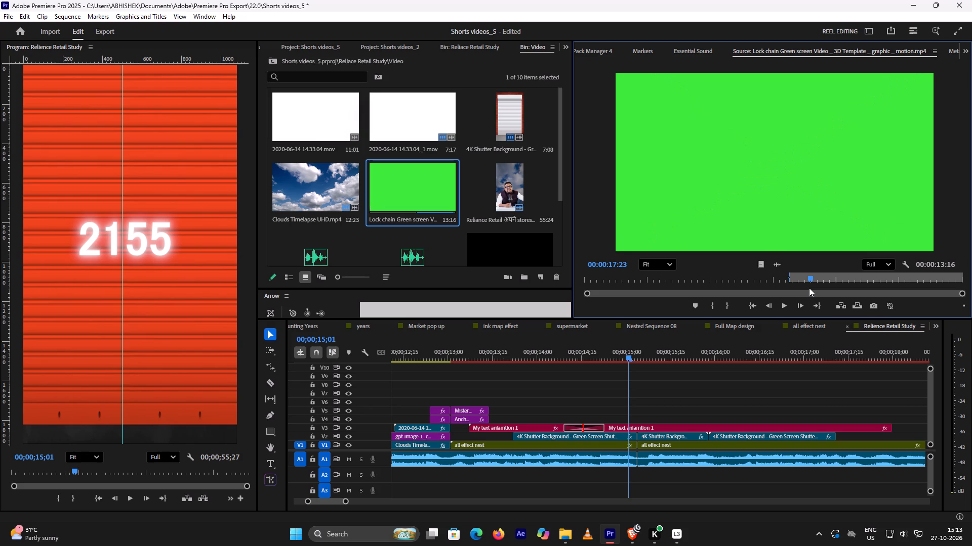
pyautogui.moveTo(809, 288); pyautogui.dragTo(808, 289)
pyautogui.press('o')
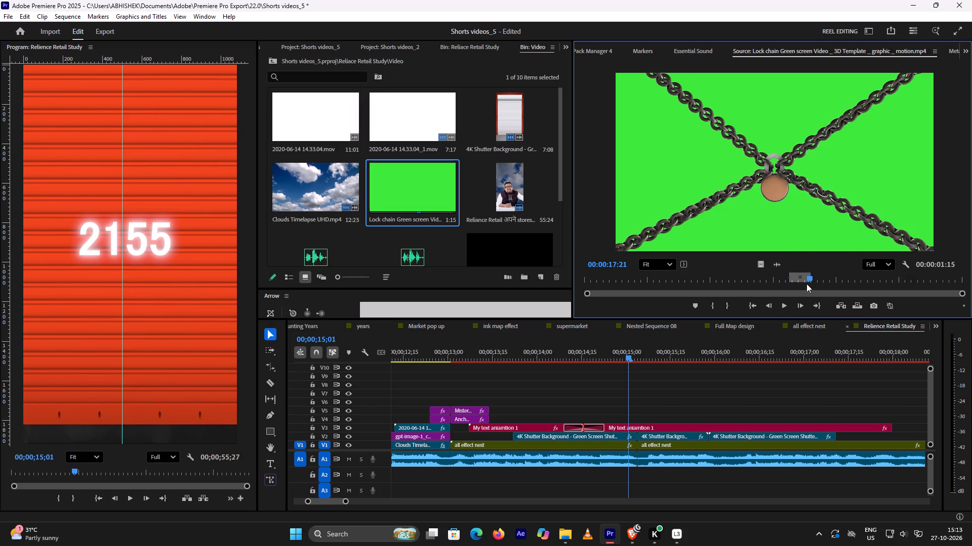
# Place only the video of the marked lock-chain section on V4 from about 00;00;14;27 and play it back over the shutter.
pyautogui.moveTo(798, 276); pyautogui.dragTo(698, 337)
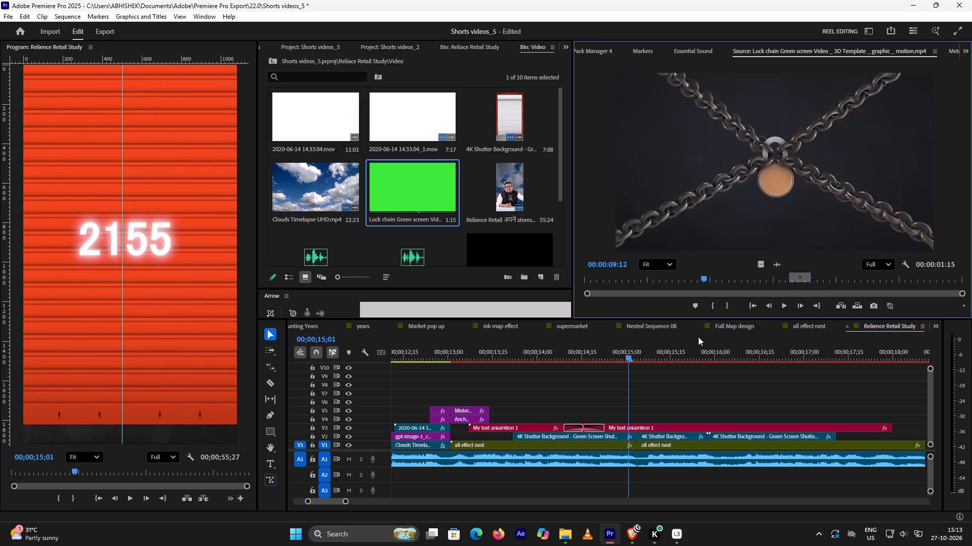
pyautogui.moveTo(698, 337); pyautogui.dragTo(629, 414)
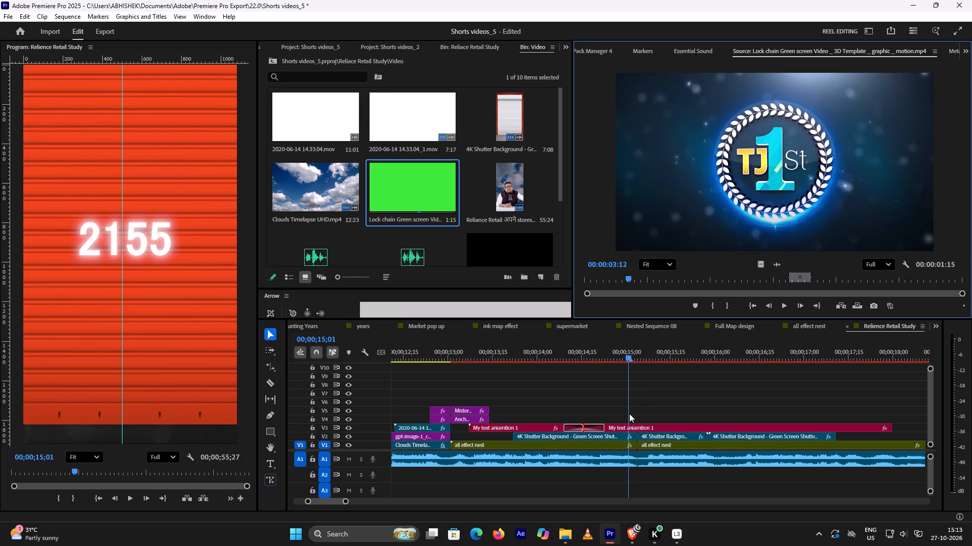
pyautogui.moveTo(629, 414); pyautogui.dragTo(738, 376)
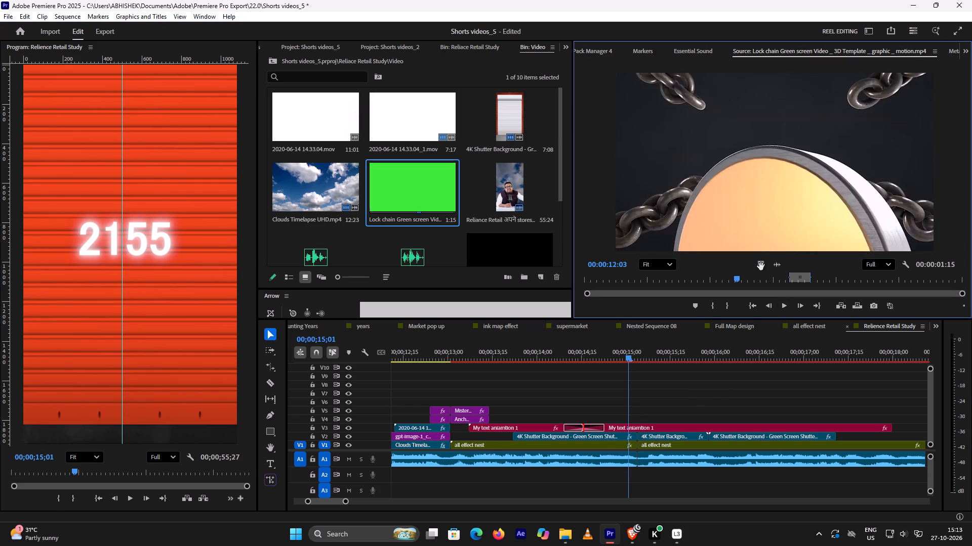
pyautogui.moveTo(761, 266); pyautogui.dragTo(618, 416)
pyautogui.click(619, 350)
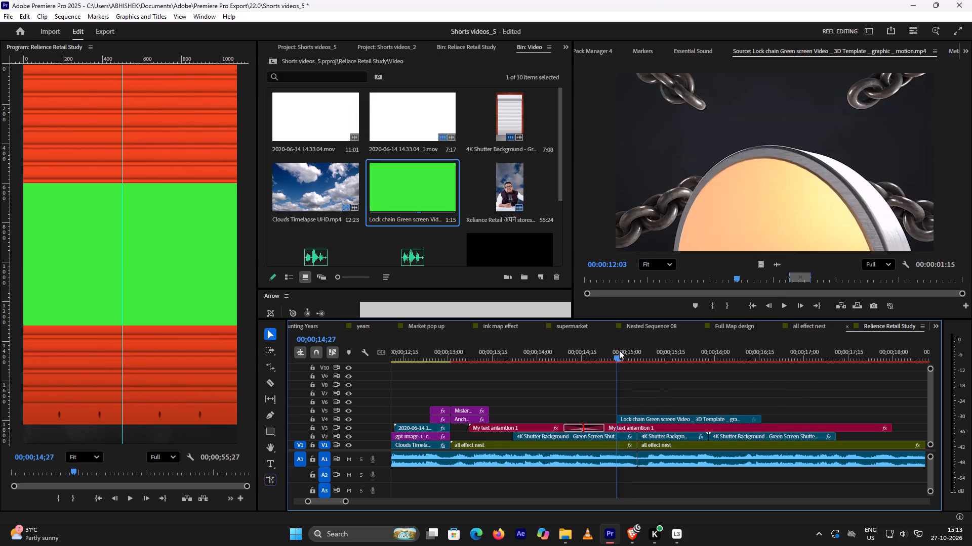
pyautogui.press('space')
pyautogui.press('space')
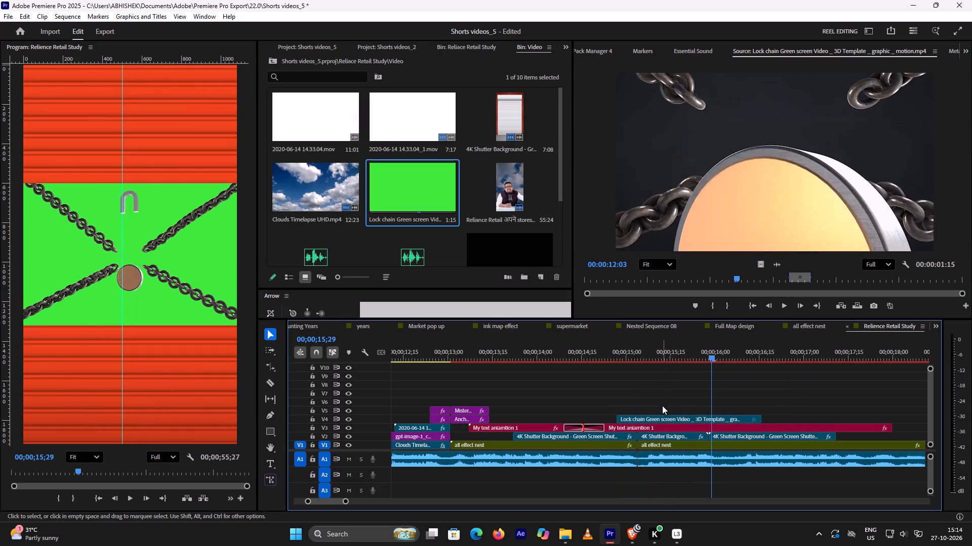
# Apply the Ultra Key effect to the lock-chain clip on V4.
pyautogui.click(664, 420)
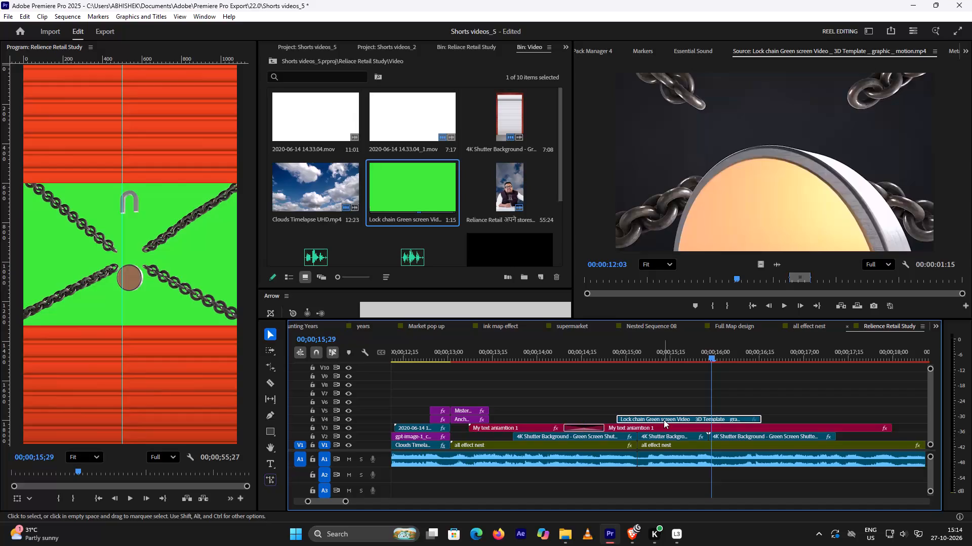
pyautogui.hotkey('ctrl', 'y')
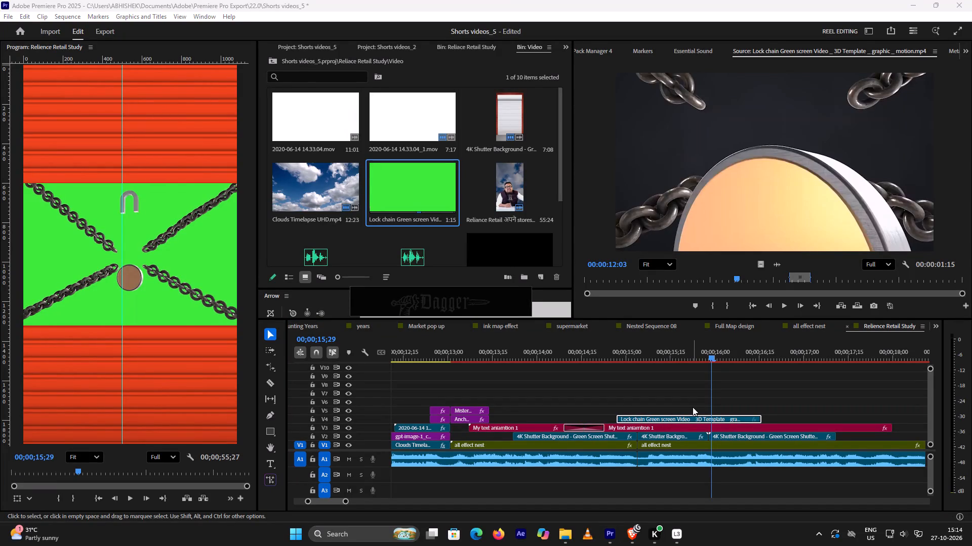
pyautogui.write('ult')
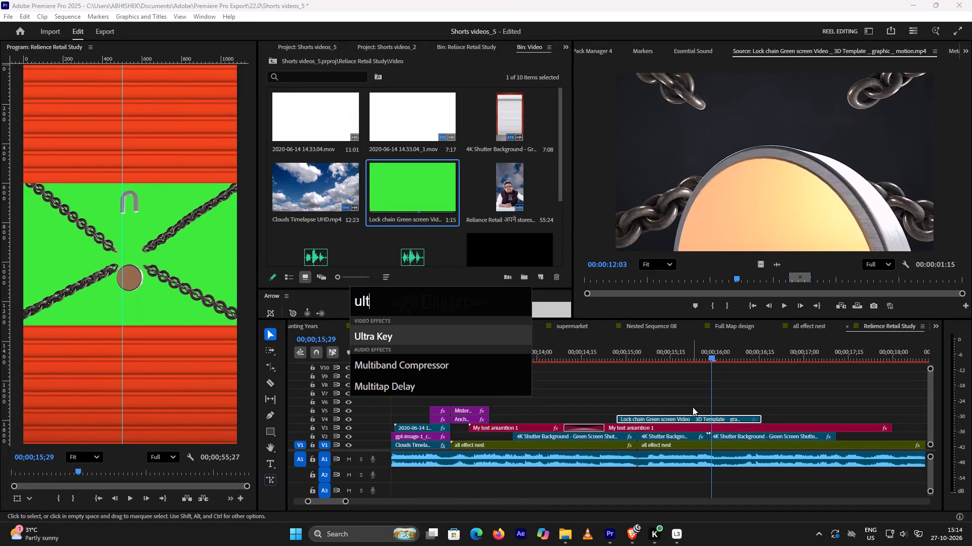
pyautogui.press('Return')
# Finish applying Ultra Key, sample the clip's green background as the key color, and play the keyed chains over the shutter.
pyautogui.press('e')
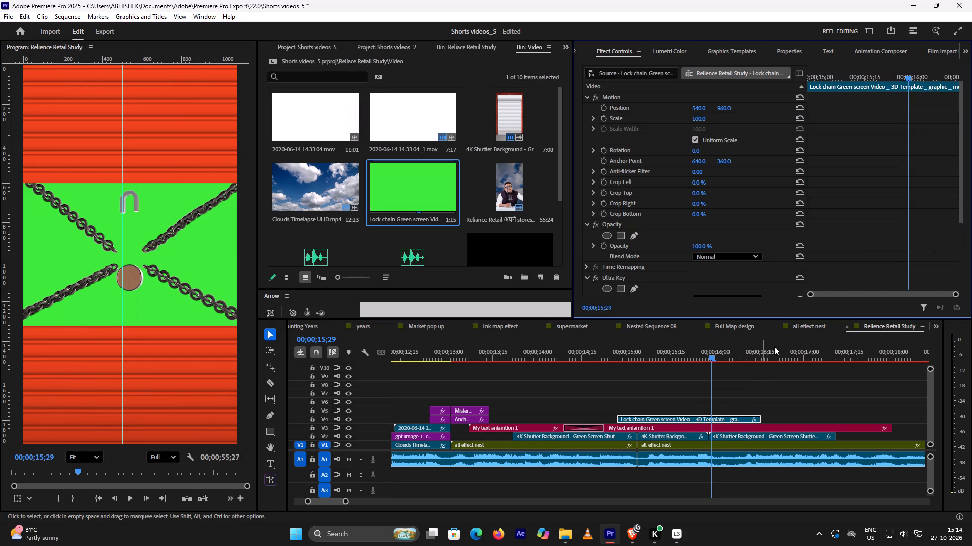
pyautogui.scroll(-7, 971, 229)
pyautogui.scroll(-14, 958, 230)
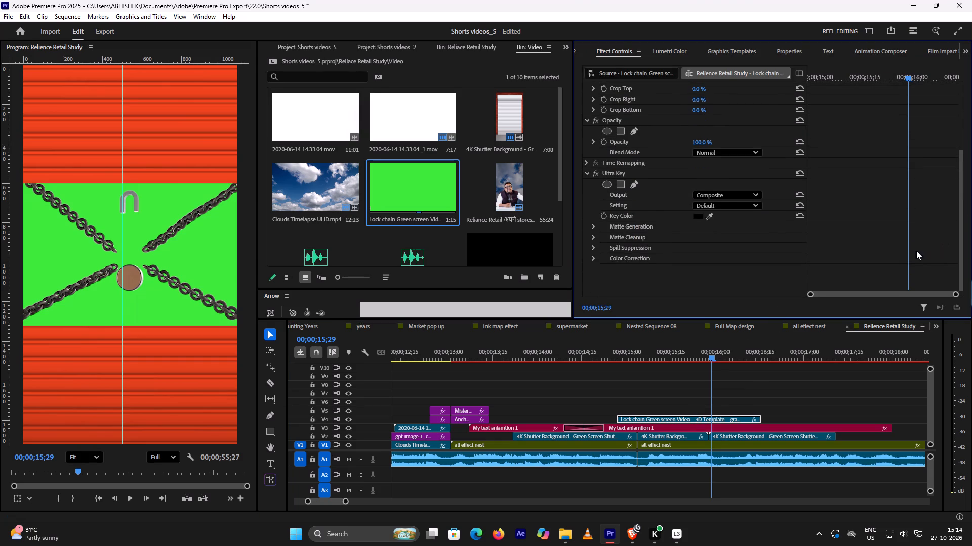
pyautogui.click(706, 217)
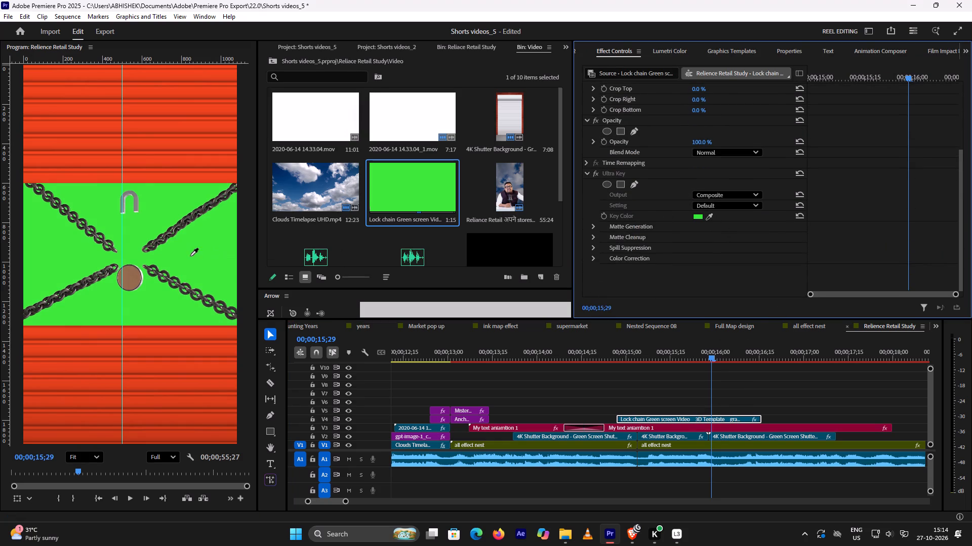
pyautogui.click(190, 255)
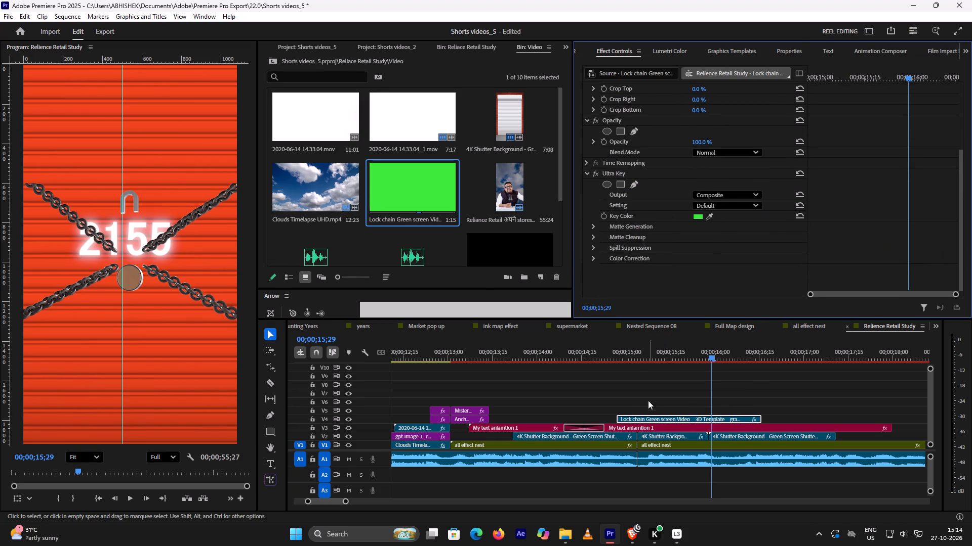
pyautogui.click(612, 353)
pyautogui.press('space')
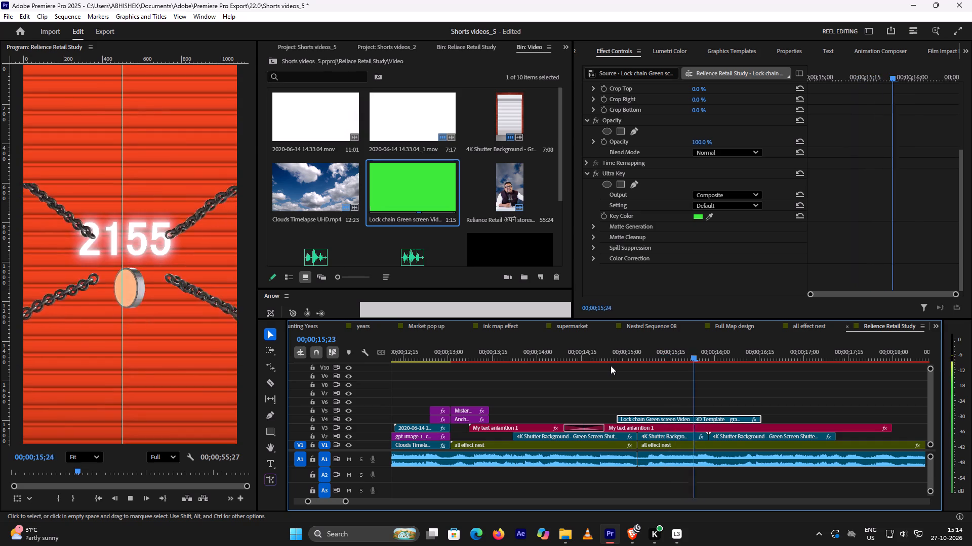
pyautogui.press('space')
# Shift the lock-chain clip earlier on V4 to start at about 00;00;14;14, checking its timing against the closing shutter.
pyautogui.moveTo(716, 355); pyautogui.dragTo(618, 361)
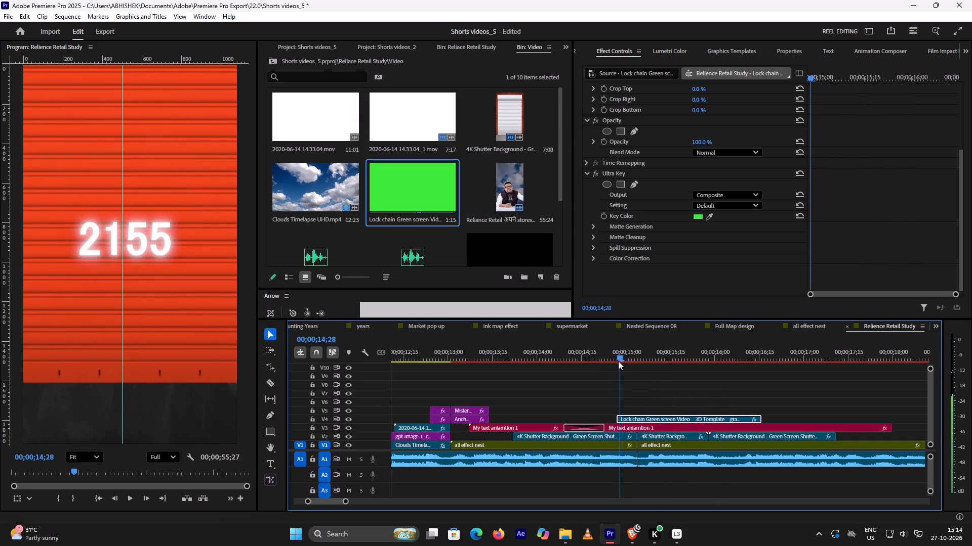
pyautogui.moveTo(618, 361); pyautogui.dragTo(628, 360)
pyautogui.moveTo(663, 417); pyautogui.dragTo(641, 420)
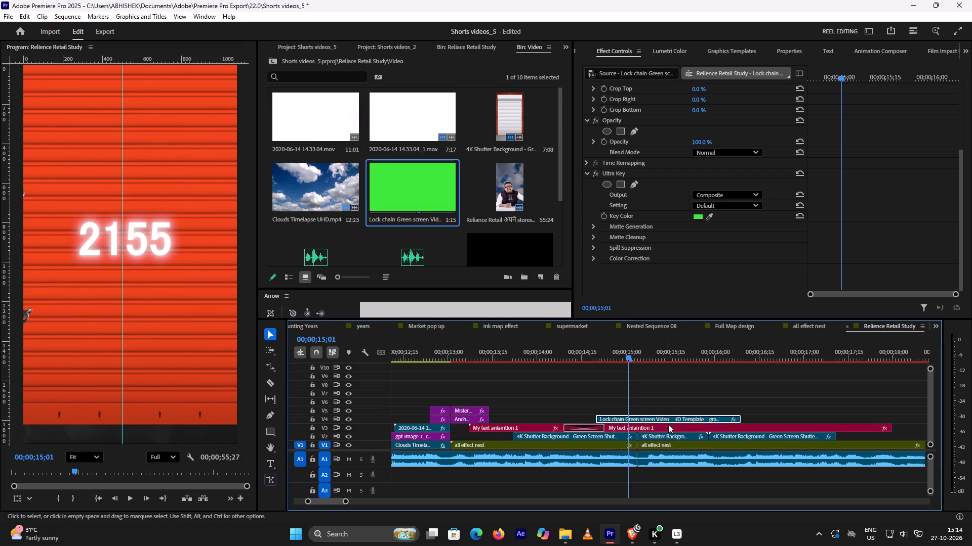
pyautogui.moveTo(661, 418); pyautogui.dragTo(653, 418)
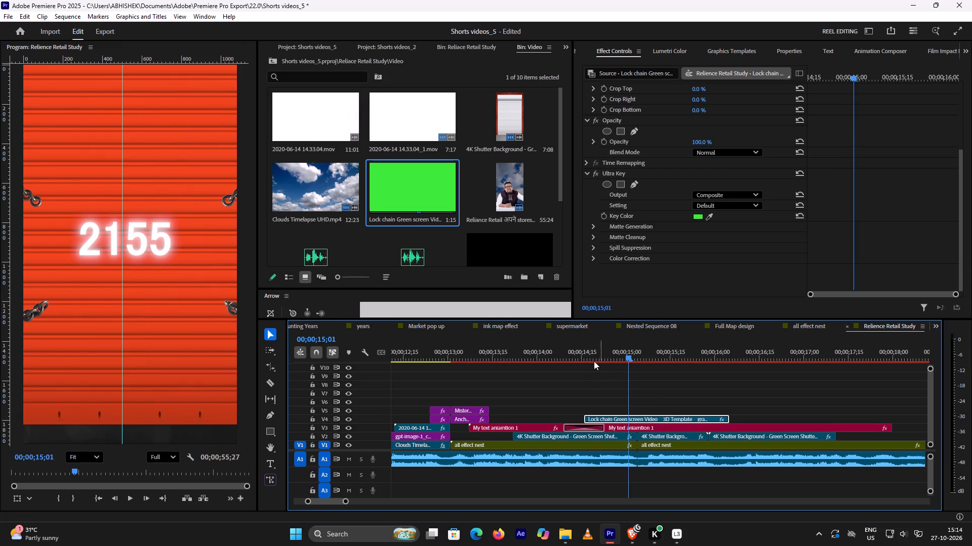
pyautogui.click(581, 357)
pyautogui.press('space')
pyautogui.press('space')
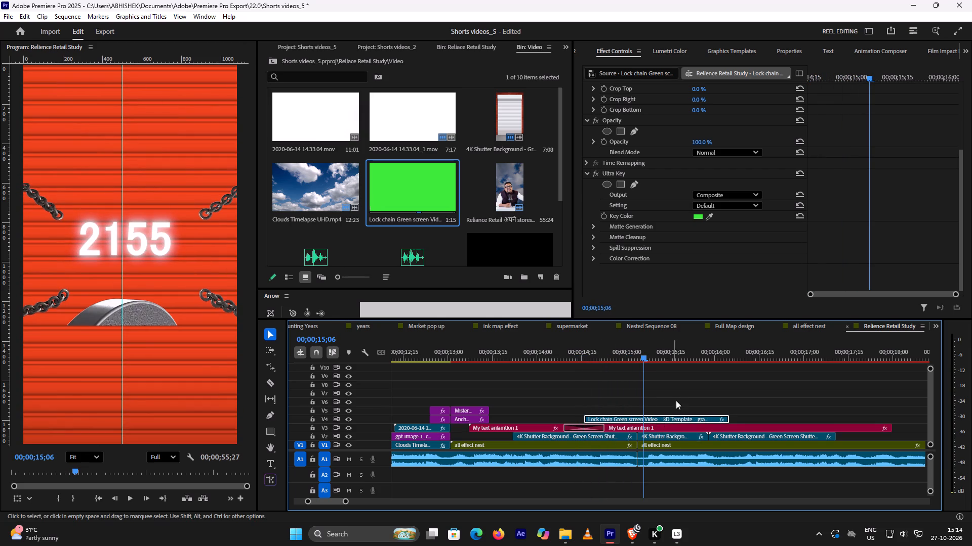
pyautogui.moveTo(676, 417); pyautogui.dragTo(669, 421)
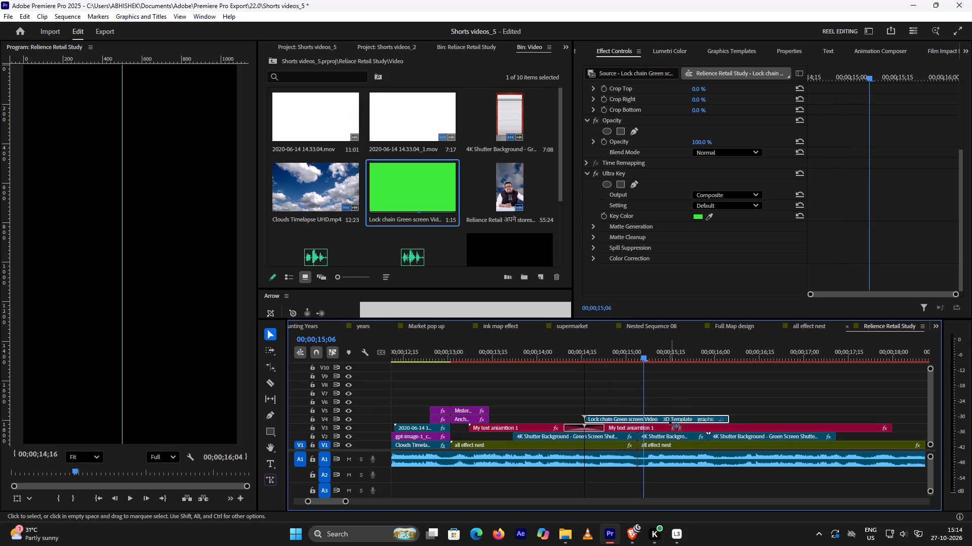
pyautogui.moveTo(669, 421); pyautogui.dragTo(669, 418)
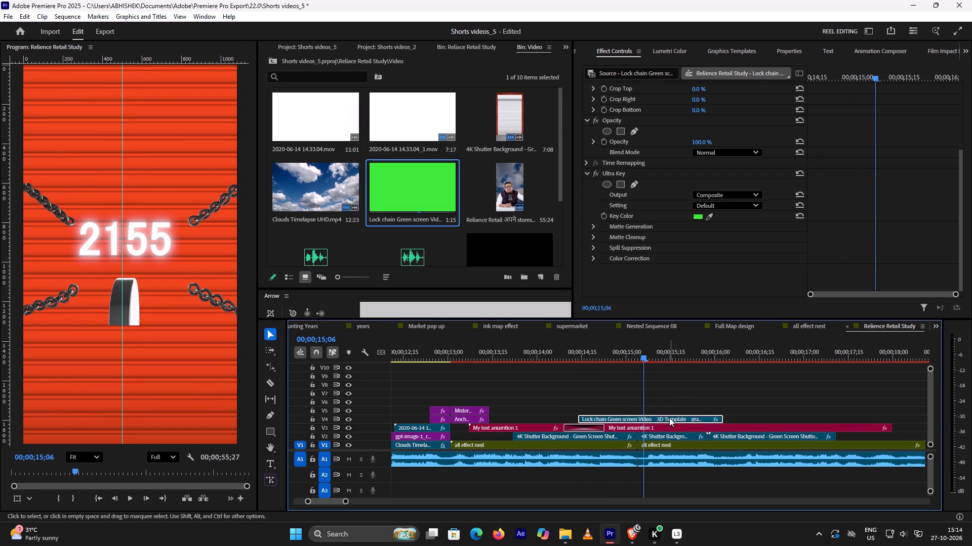
pyautogui.moveTo(644, 355); pyautogui.dragTo(615, 364)
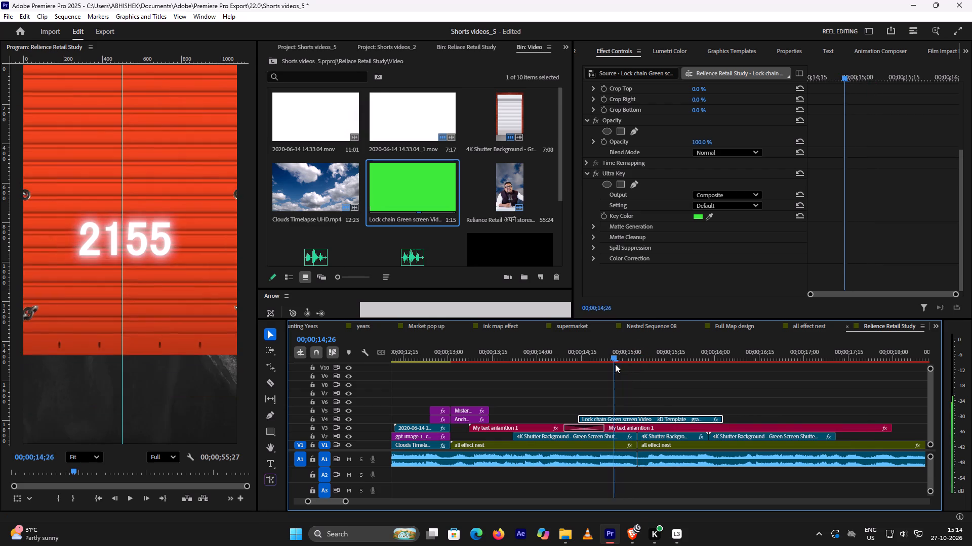
pyautogui.moveTo(615, 364); pyautogui.dragTo(678, 379)
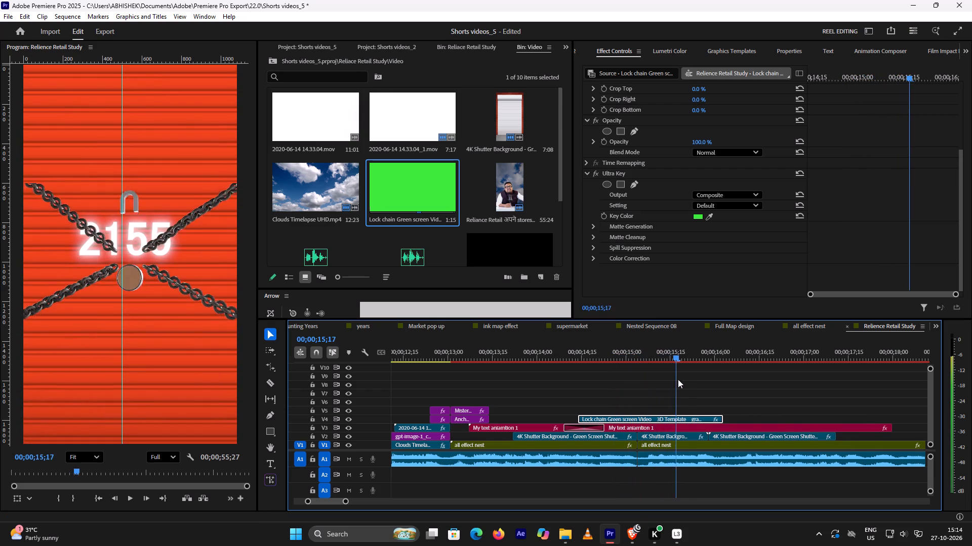
pyautogui.moveTo(678, 379); pyautogui.dragTo(688, 383)
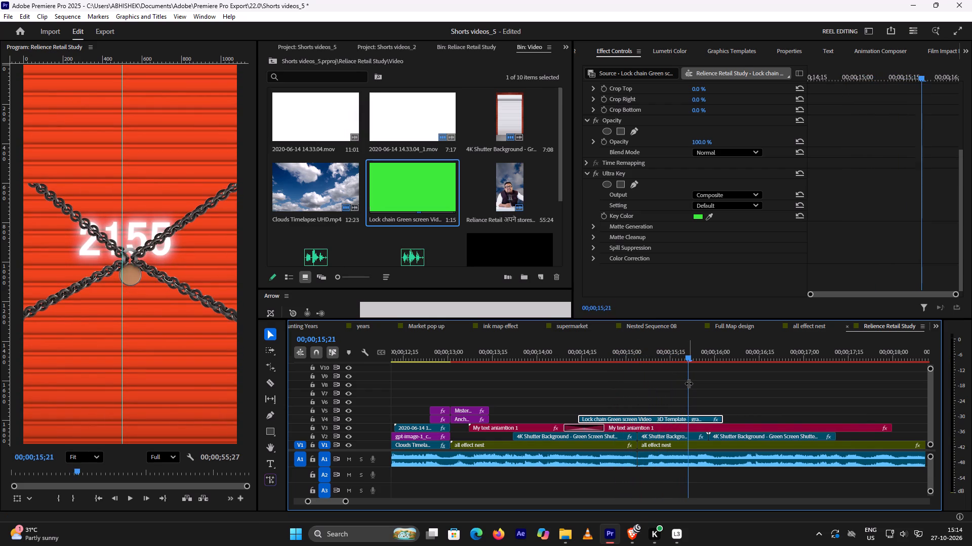
# Scale the lock-chain clip on V4 up to 117.
pyautogui.click(702, 420)
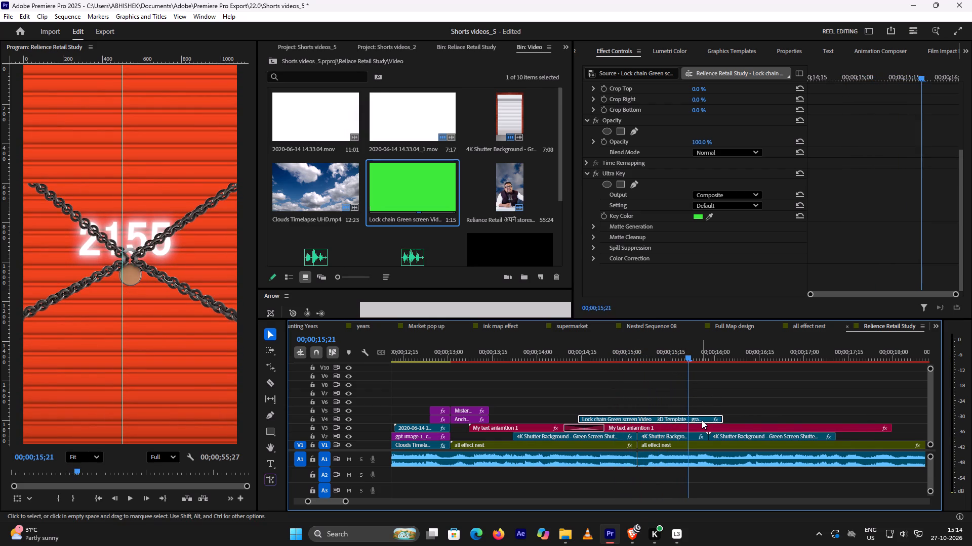
pyautogui.scroll(11, 740, 248)
pyautogui.scroll(4, 656, 200)
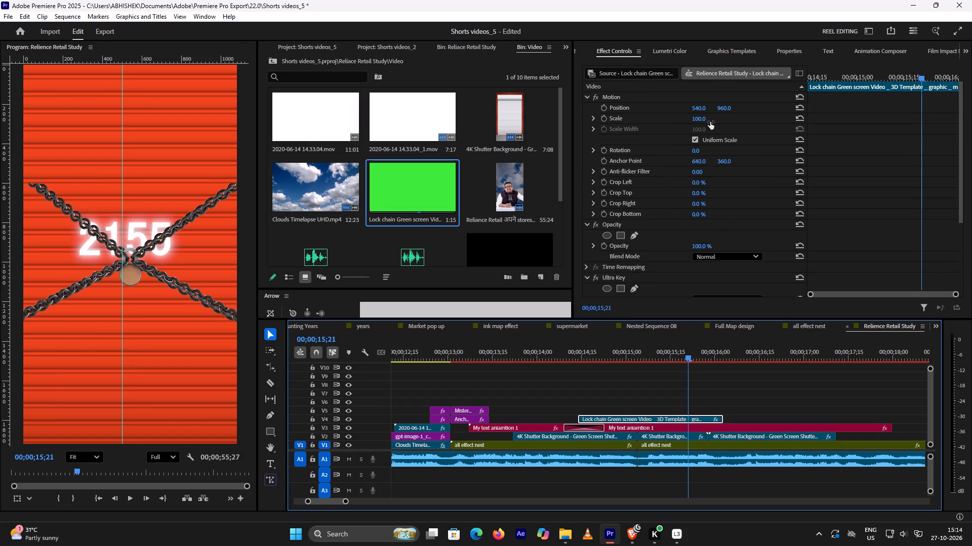
pyautogui.moveTo(704, 121); pyautogui.dragTo(712, 119)
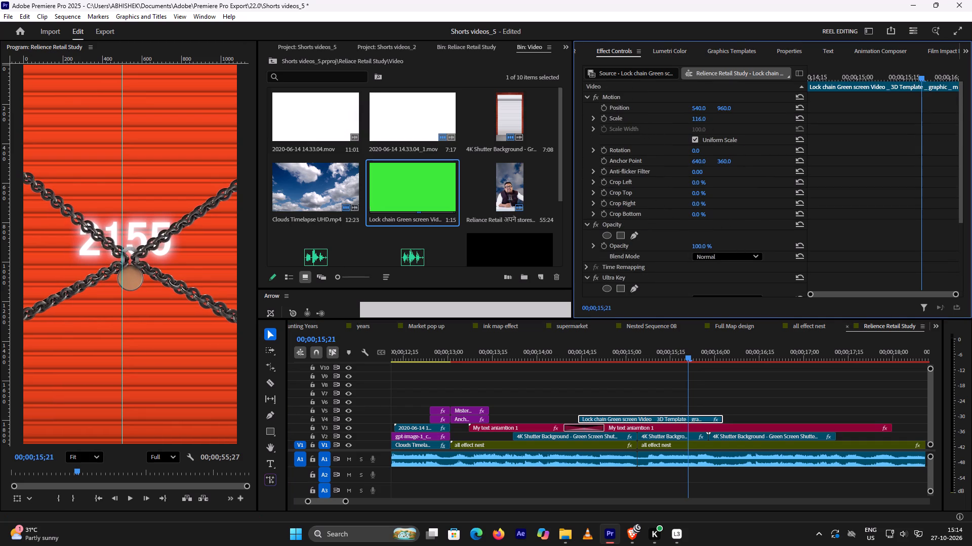
pyautogui.moveTo(712, 119); pyautogui.dragTo(713, 119)
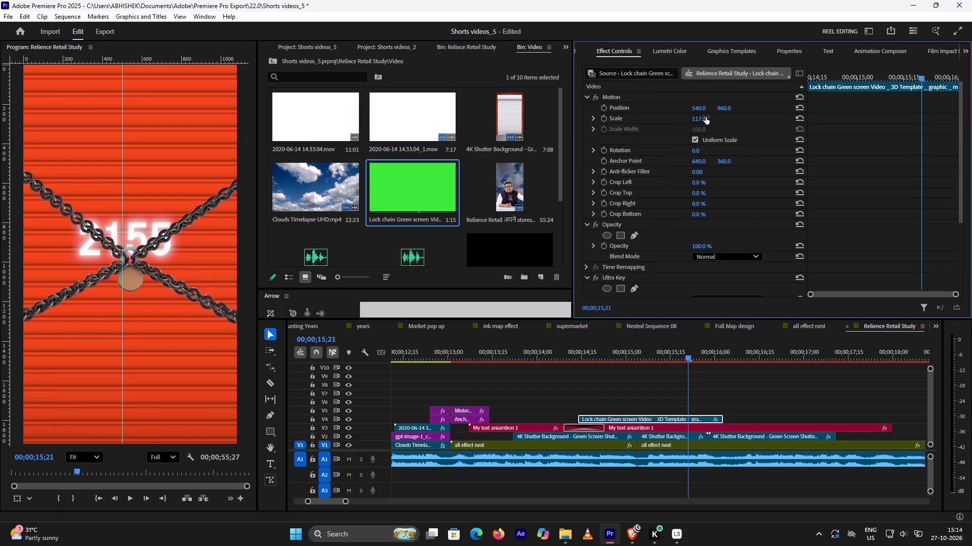
# Switch to the YouTube tutorial in Brave and resume it from 1:28:51.
pyautogui.click(631, 535)
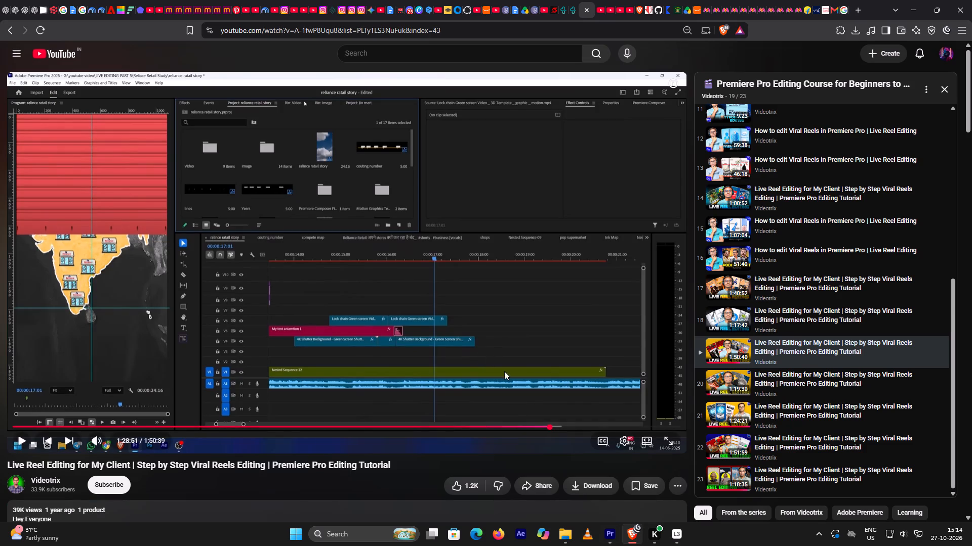
pyautogui.press('space')
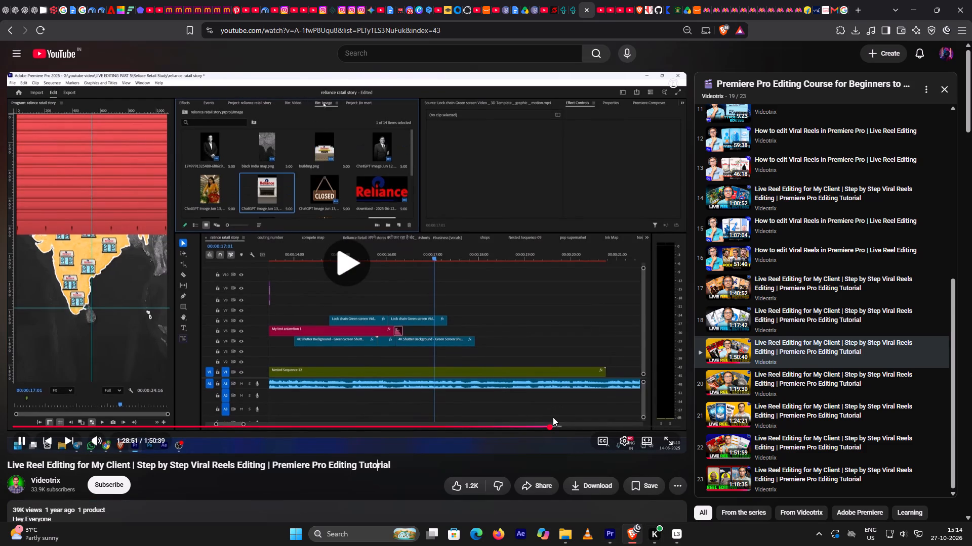
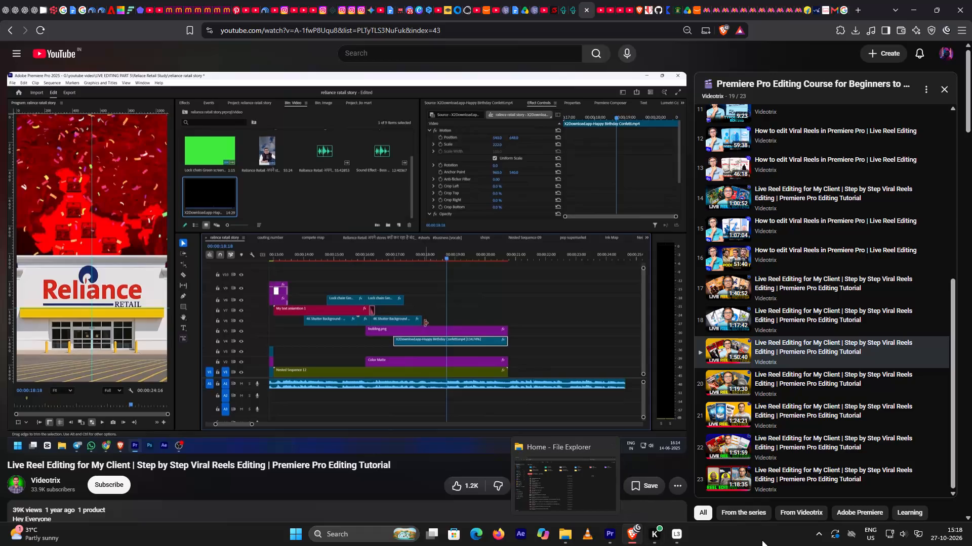
# Pause the YouTube tutorial and put away the Brave and Premiere Pro windows to reach the File Explorer Home window.
pyautogui.click(509, 324)
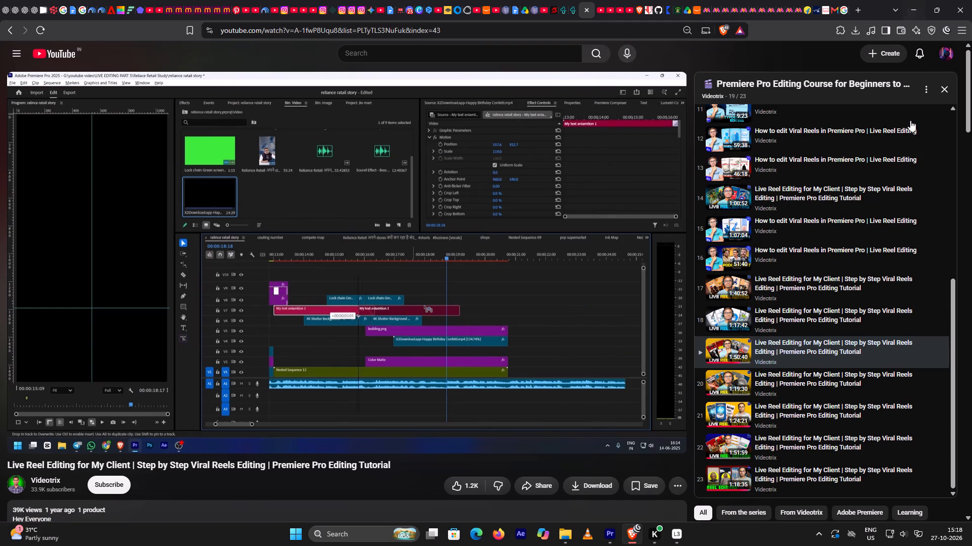
pyautogui.click(920, 10)
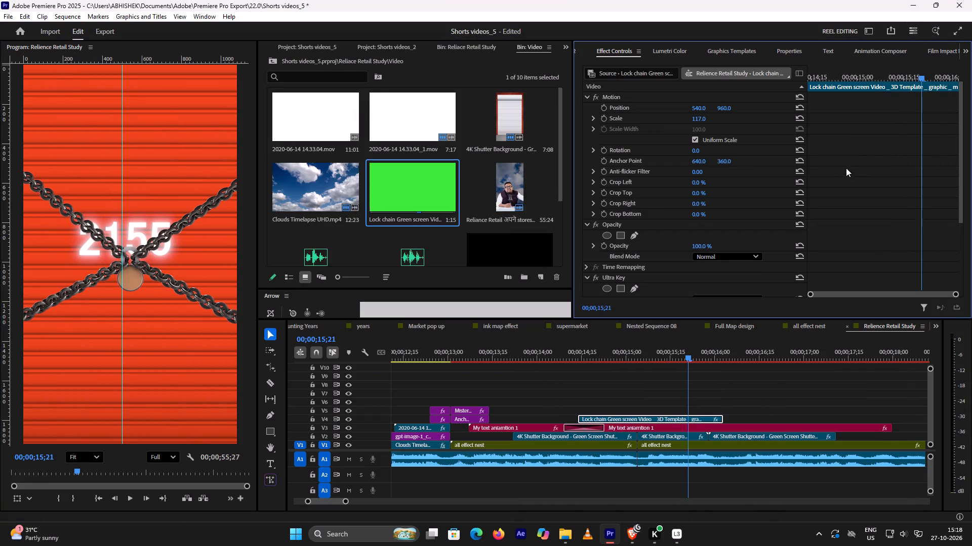
pyautogui.click(919, 6)
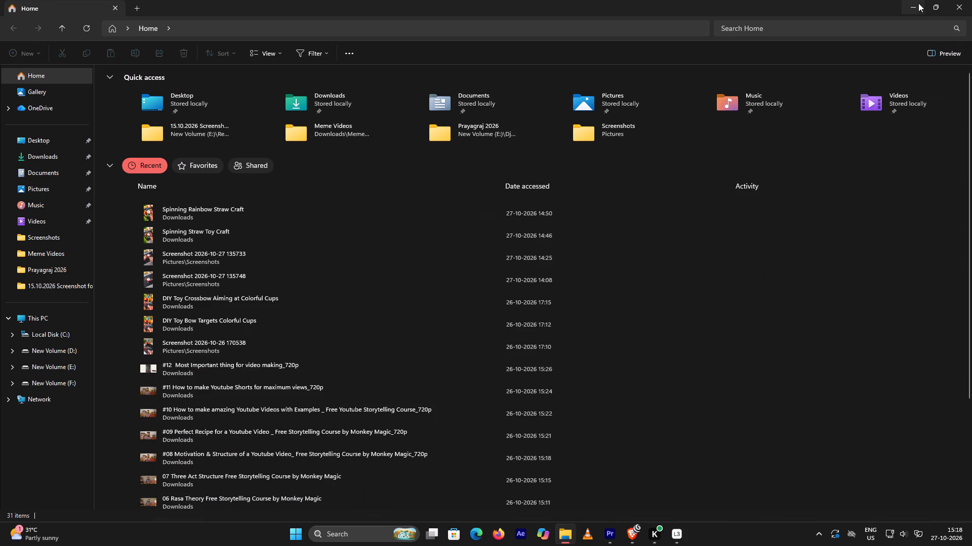
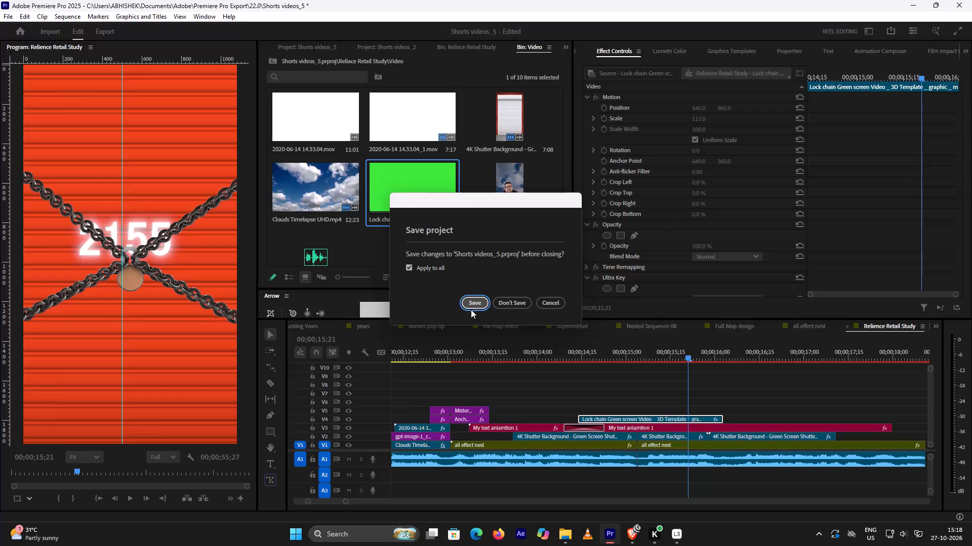
# Save the changes to Shorts videos_5.prproj as Premiere Pro closes.
pyautogui.click(479, 306)
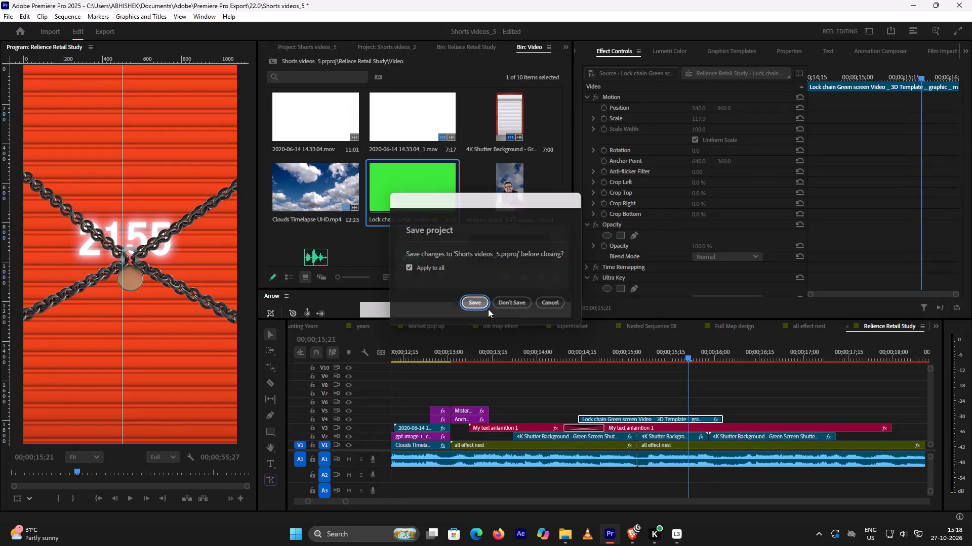
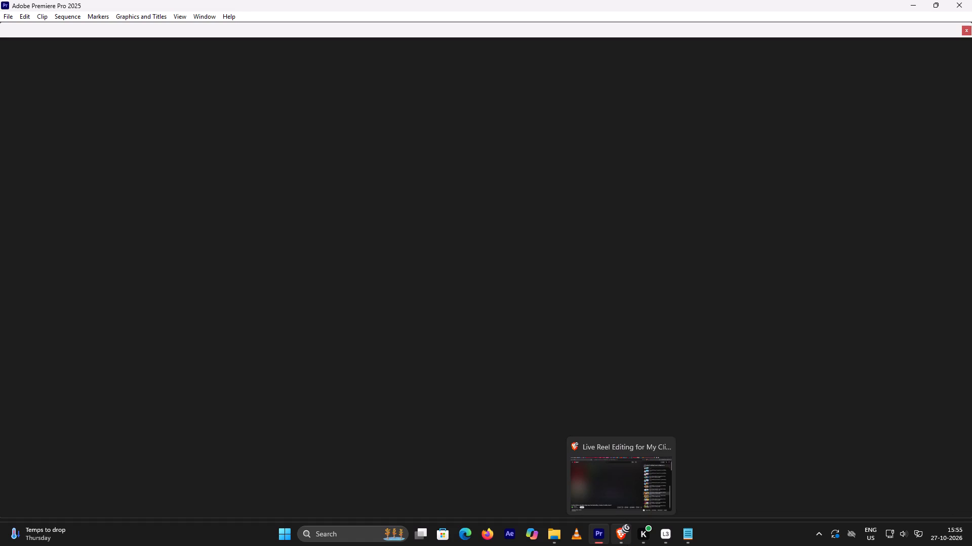
# Reopen the Shorts videos_5 project in Premiere Pro.
pyautogui.click(371, 218)
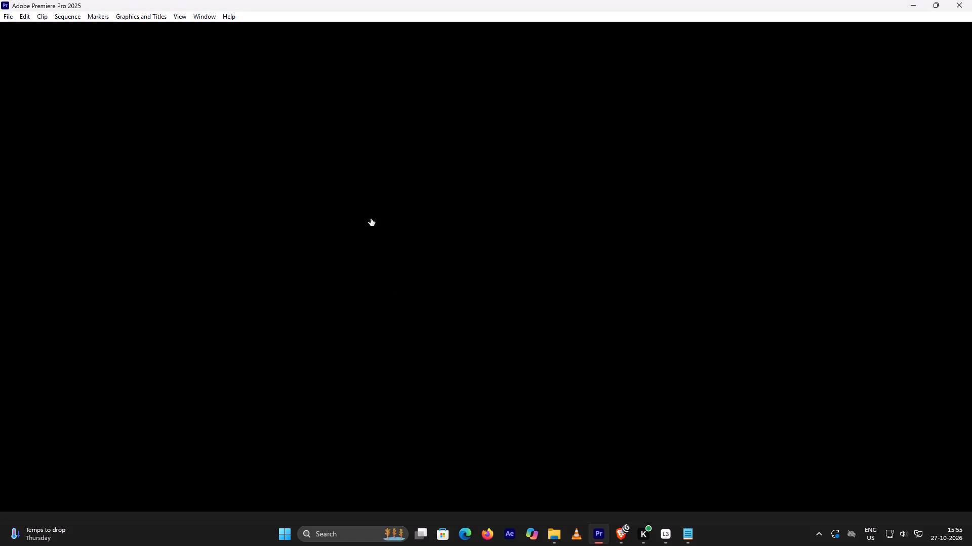
pyautogui.click(559, 283)
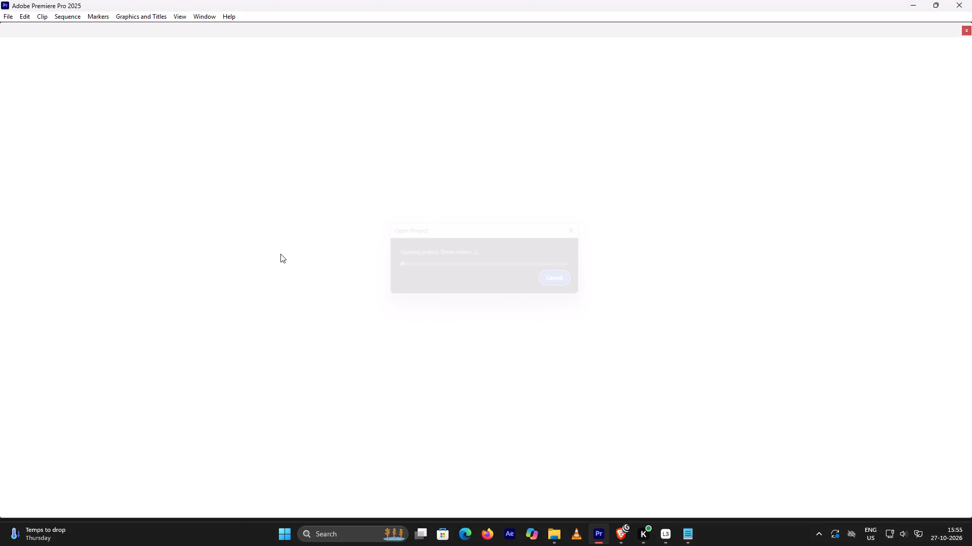
pyautogui.click(307, 252)
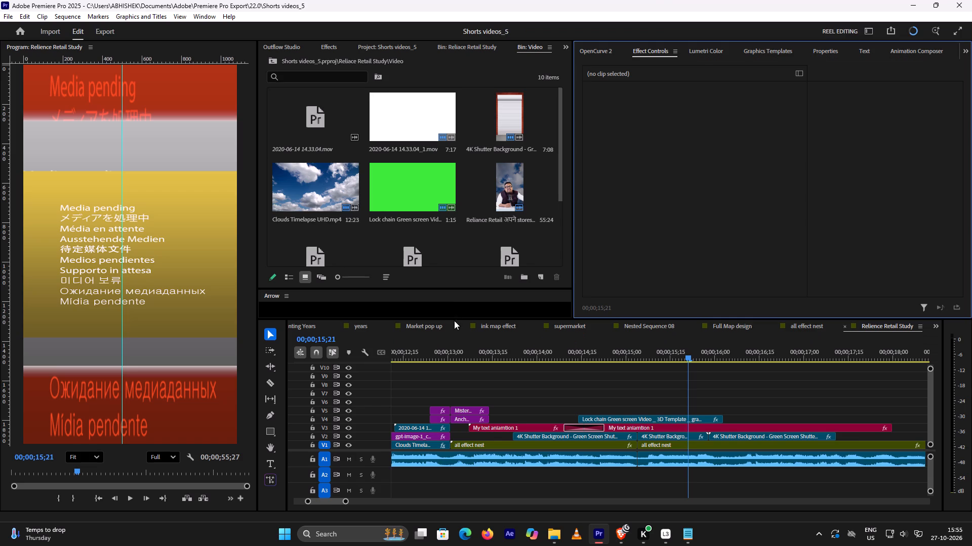
# Play back the Relience Retail Study sequence from 00;00;12;25 through the lock-chain and closing-shutter scene.
pyautogui.click(434, 350)
pyautogui.click(434, 358)
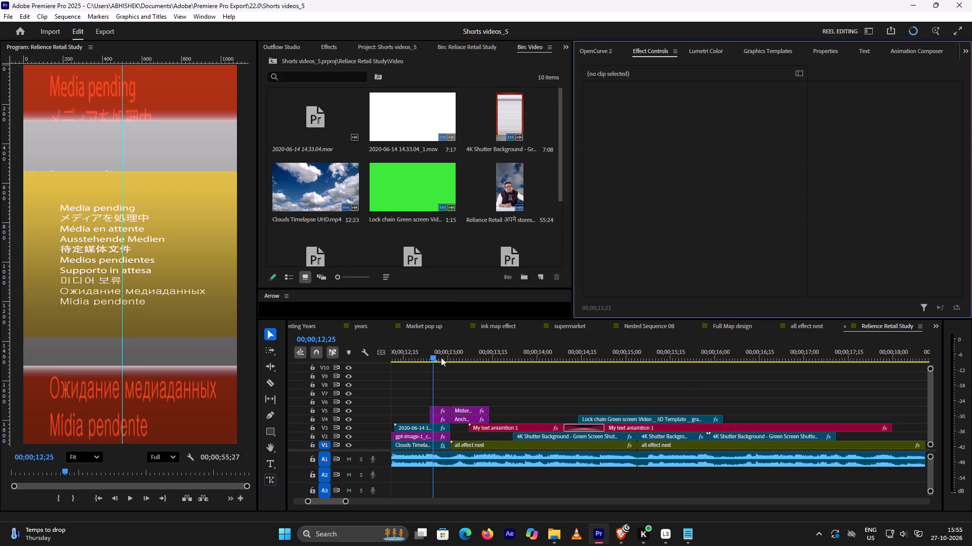
pyautogui.press('space')
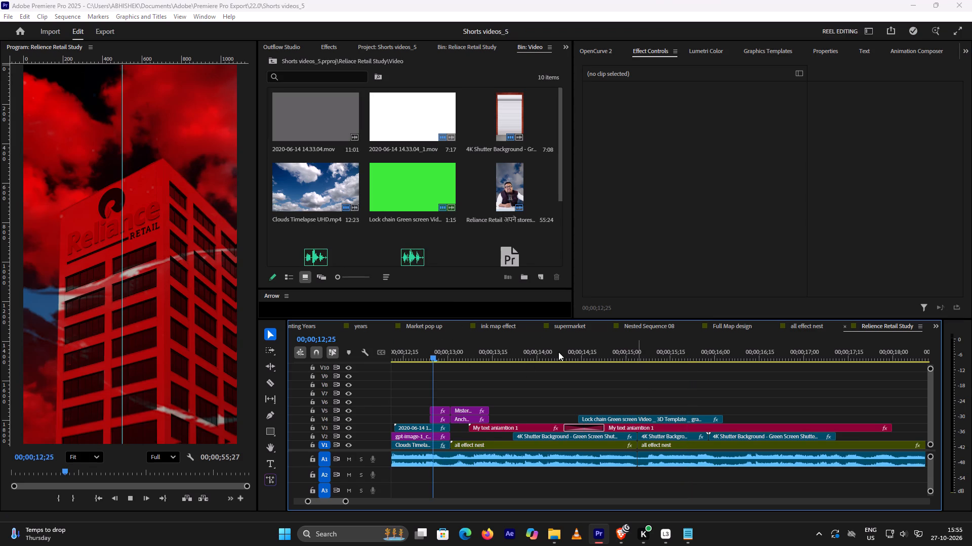
pyautogui.click(470, 348)
pyautogui.press('space')
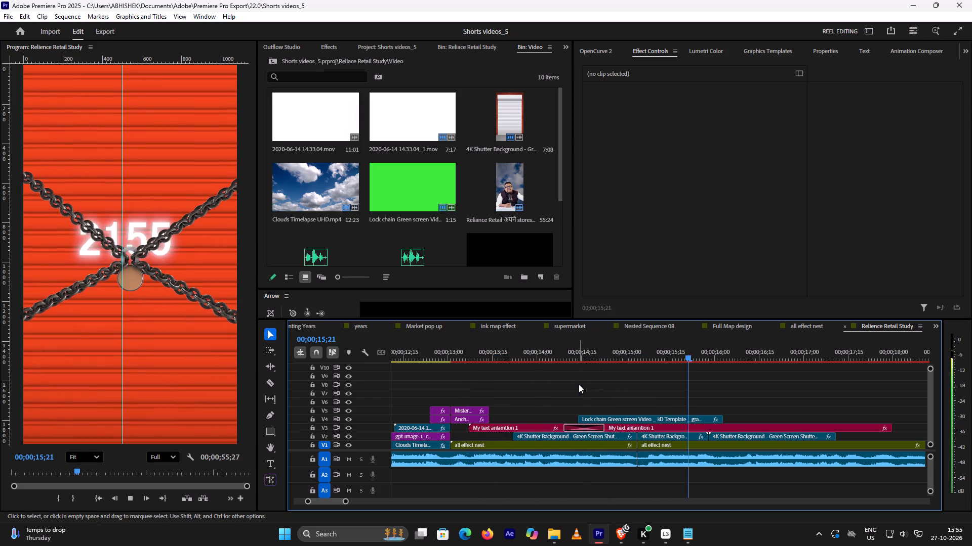
pyautogui.press('space')
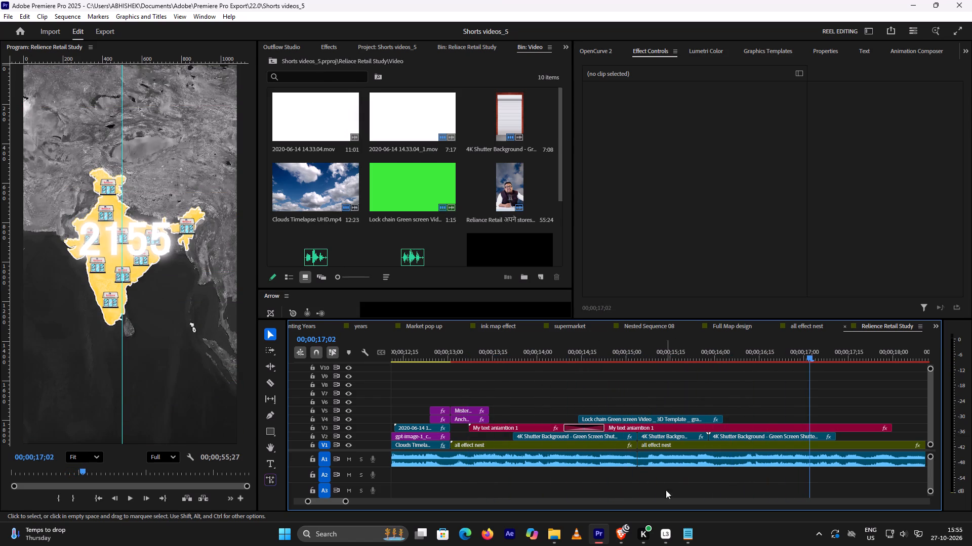
# Switch to the YouTube reel-editing tutorial in Brave and resume watching it.
pyautogui.click(622, 537)
pyautogui.press('space')
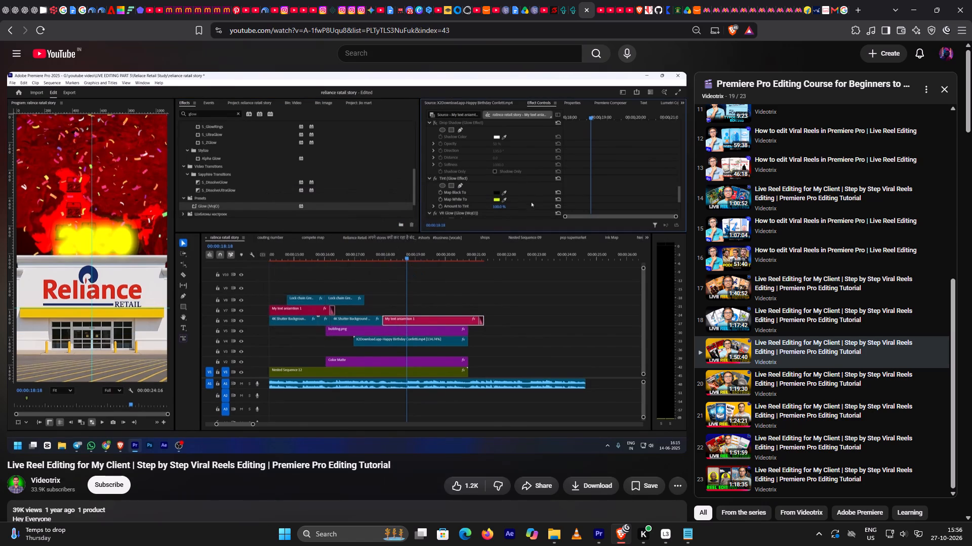
# Toggle the Windows Night light setting while the reel-editing tutorial keeps playing.
pyautogui.click(896, 533)
pyautogui.click(832, 420)
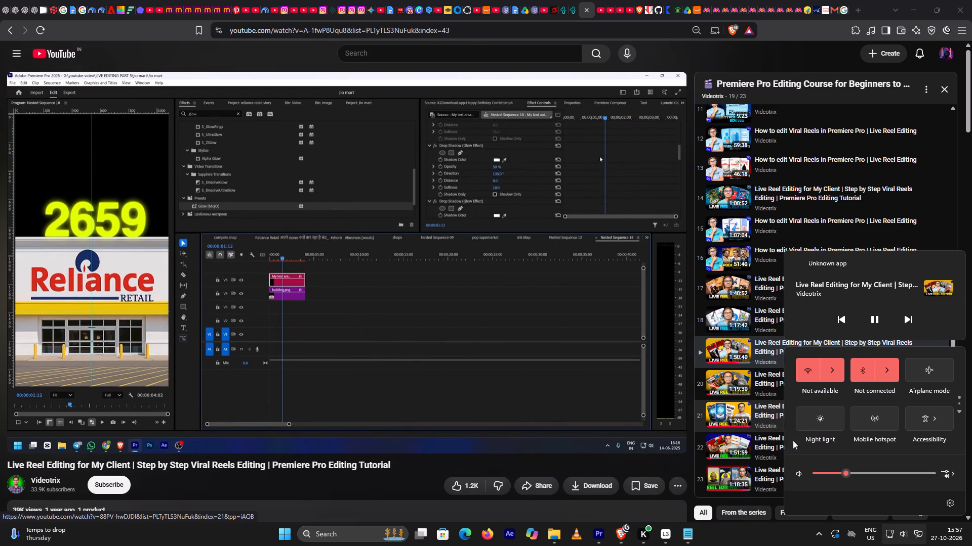
# Turn on Windows Night light and dismiss the quick settings.
pyautogui.click(827, 428)
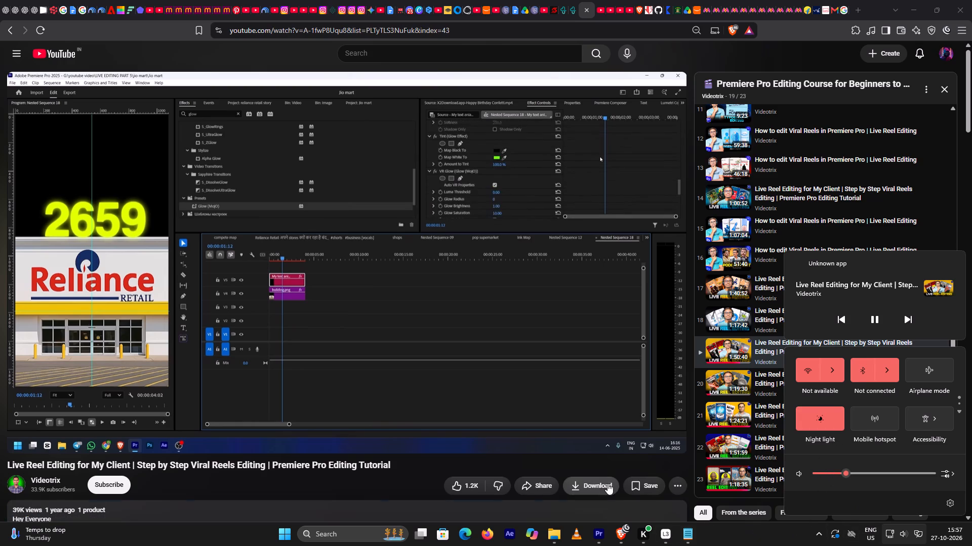
pyautogui.click(724, 544)
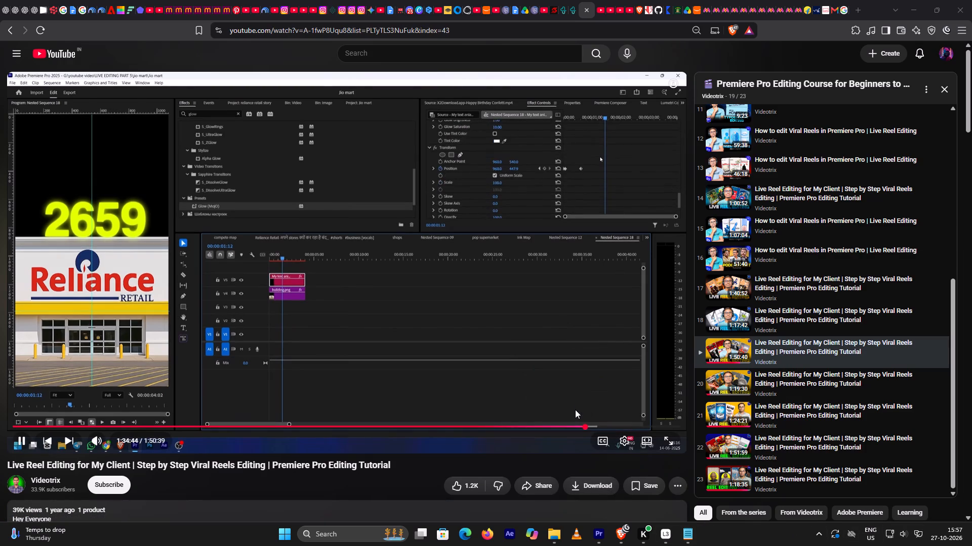
# Rewind the tutorial to about 1:25:25 and watch how the lock chain is timed over the closing shutter.
pyautogui.click(565, 428)
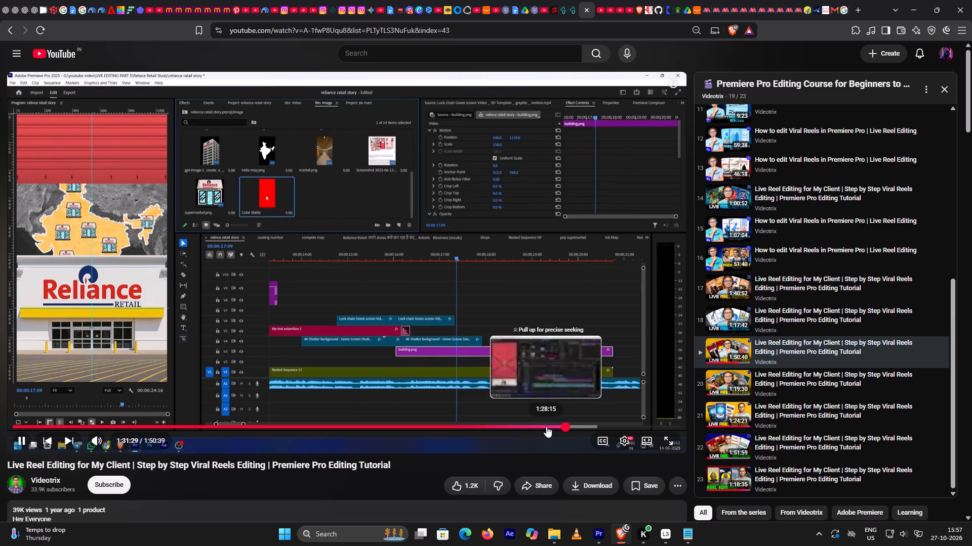
pyautogui.click(546, 426)
pyautogui.click(529, 424)
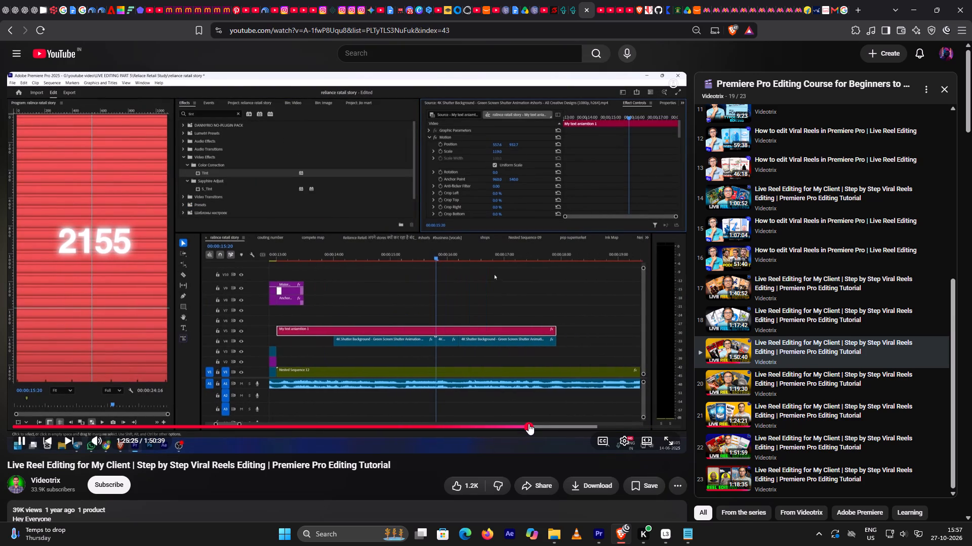
pyautogui.click(627, 442)
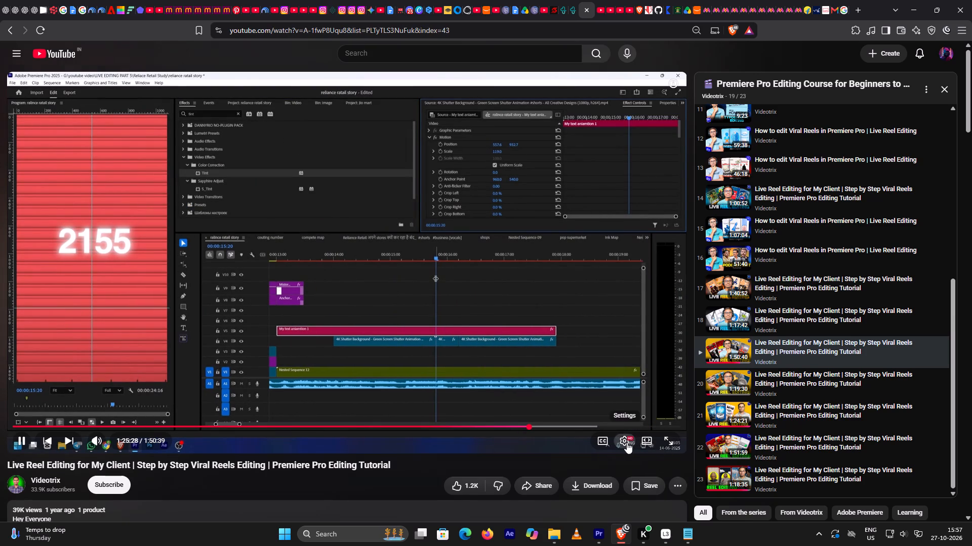
pyautogui.click(627, 442)
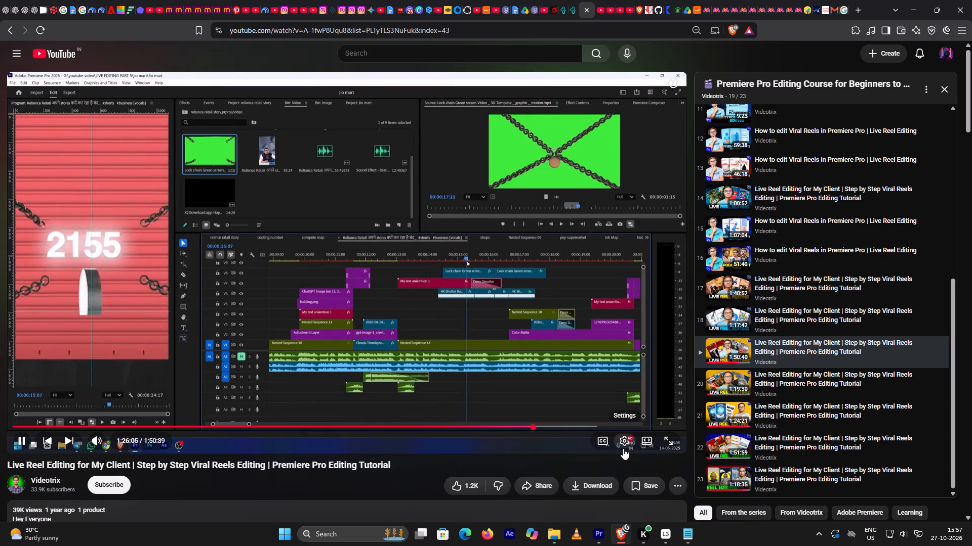
pyautogui.press('space')
pyautogui.press('space')
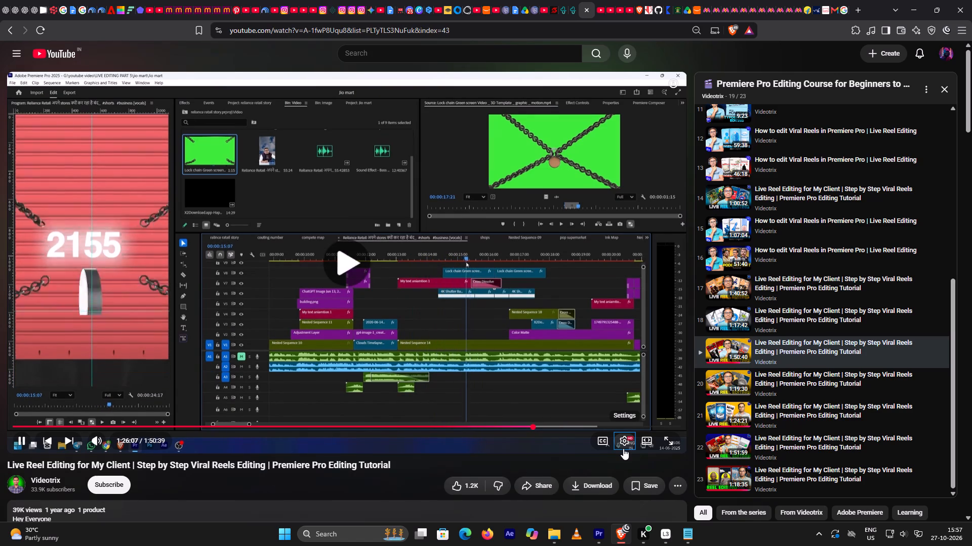
pyautogui.press('space')
pyautogui.press('space')
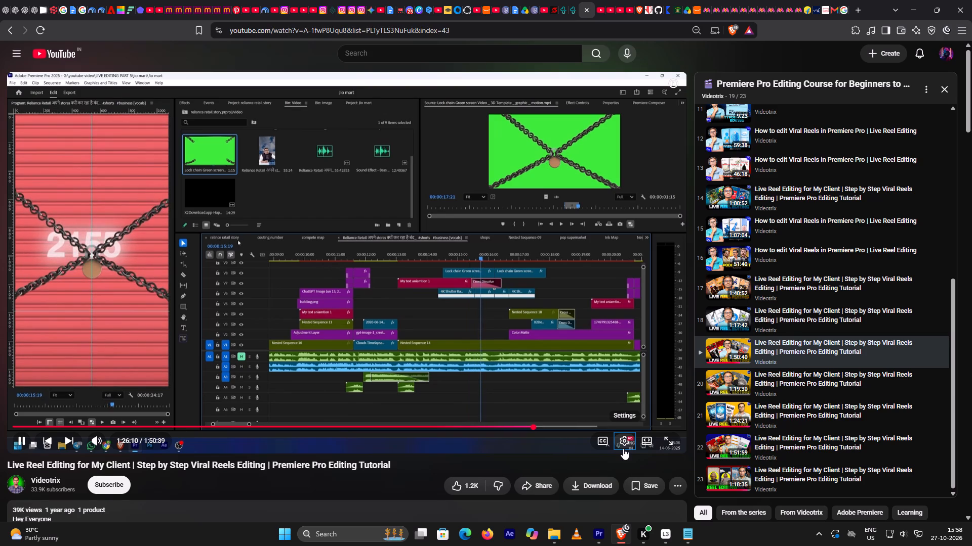
pyautogui.press('space')
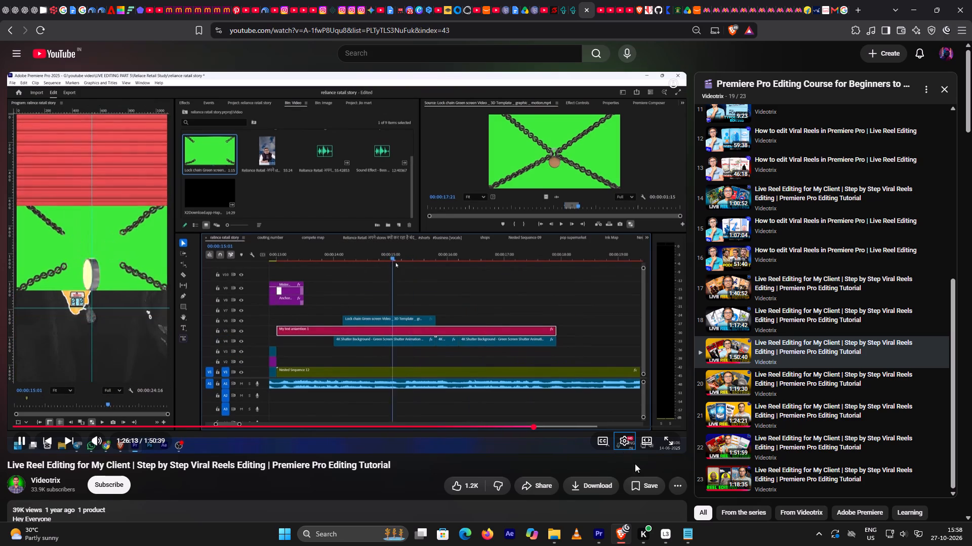
# Return to Premiere Pro and scrub through the lock-chain animation, ending with the playhead at 00;00;15;04.
pyautogui.click(599, 537)
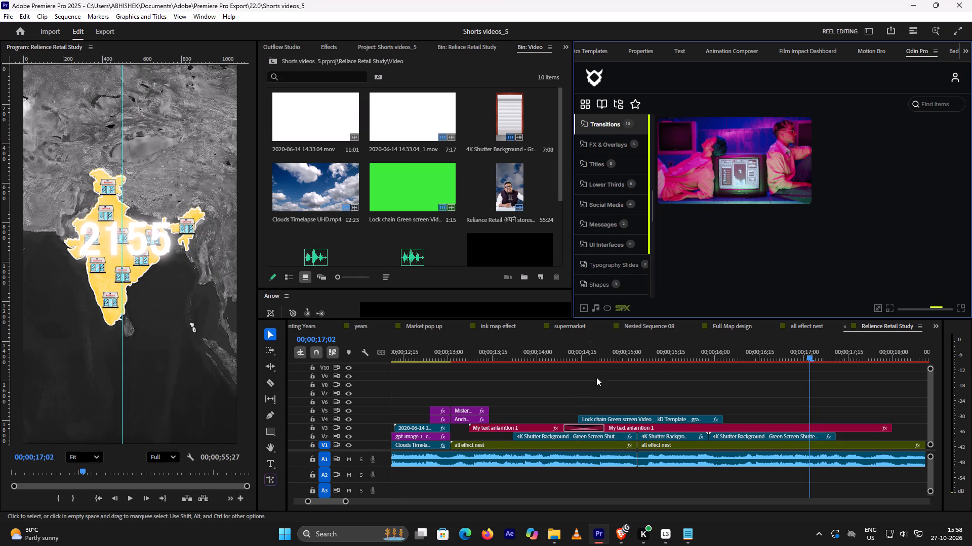
pyautogui.click(736, 356)
pyautogui.moveTo(736, 356); pyautogui.dragTo(728, 357)
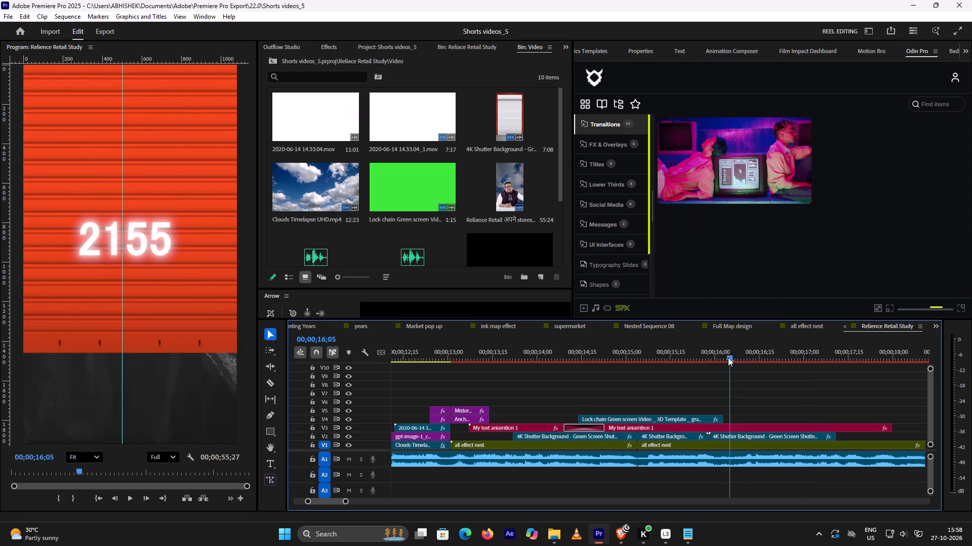
pyautogui.moveTo(728, 357); pyautogui.dragTo(670, 369)
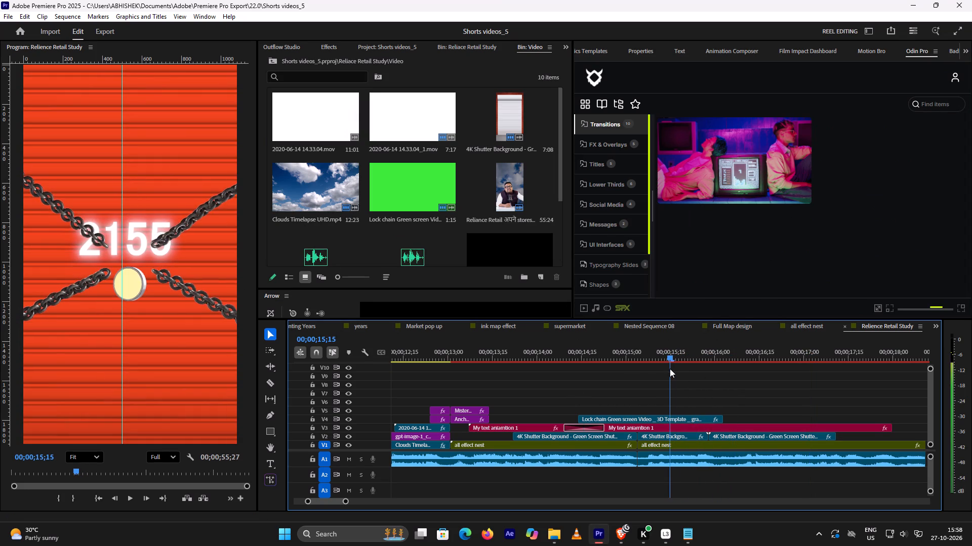
pyautogui.moveTo(670, 369); pyautogui.dragTo(624, 375)
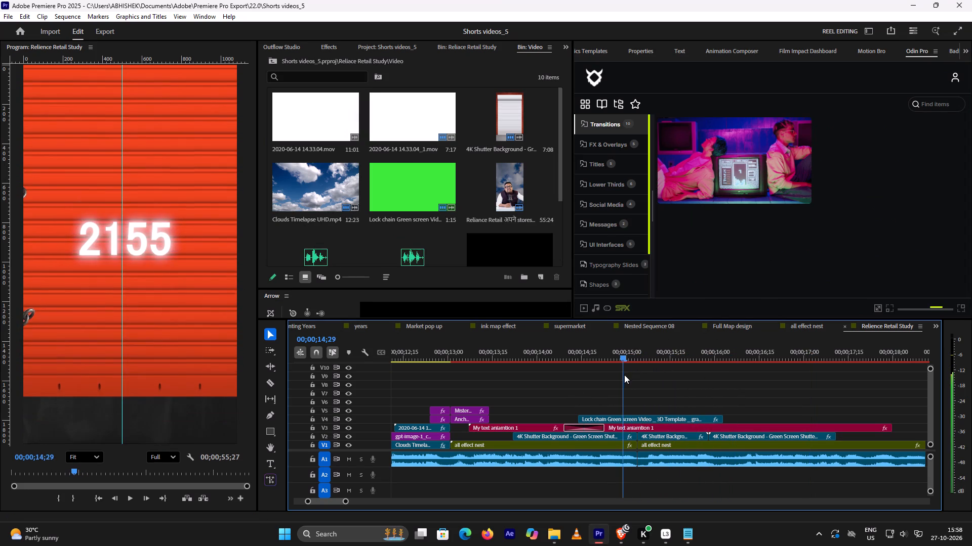
pyautogui.moveTo(624, 375); pyautogui.dragTo(638, 376)
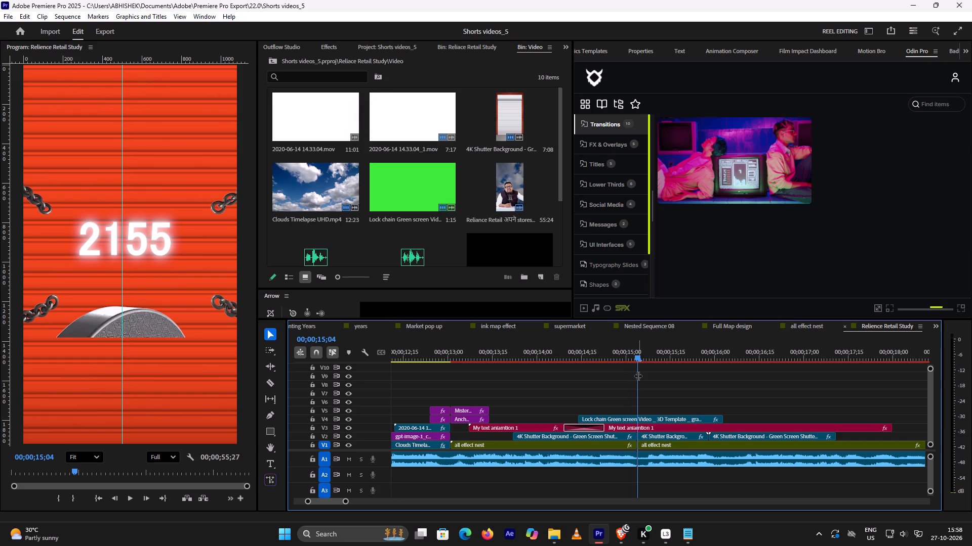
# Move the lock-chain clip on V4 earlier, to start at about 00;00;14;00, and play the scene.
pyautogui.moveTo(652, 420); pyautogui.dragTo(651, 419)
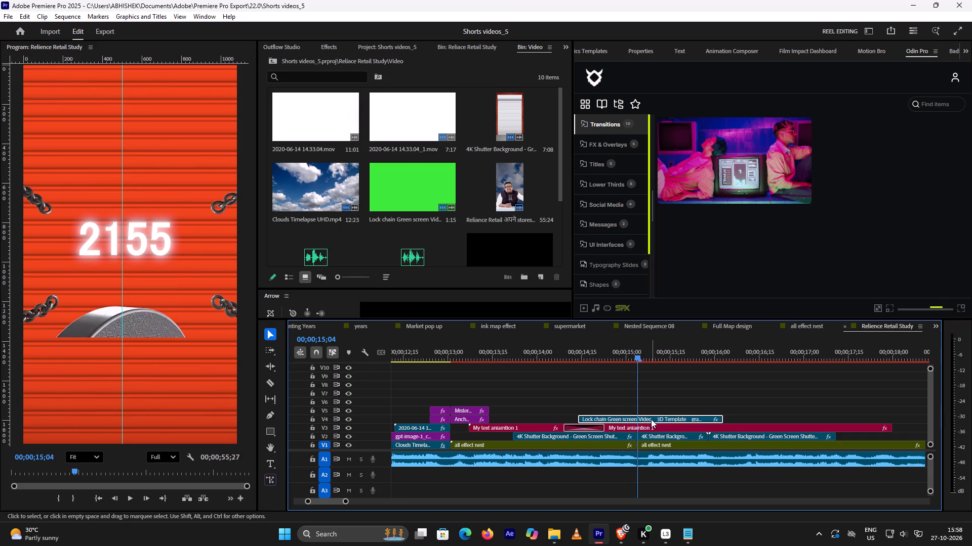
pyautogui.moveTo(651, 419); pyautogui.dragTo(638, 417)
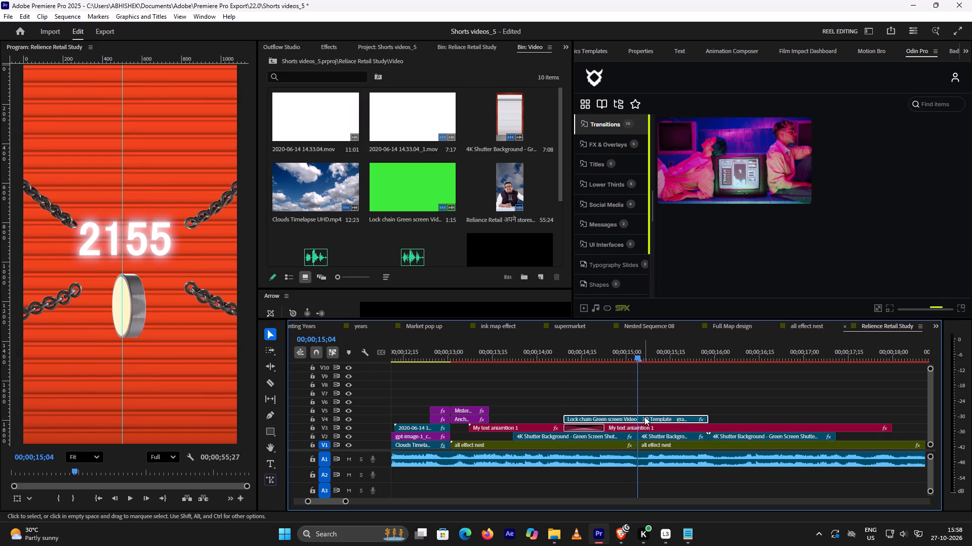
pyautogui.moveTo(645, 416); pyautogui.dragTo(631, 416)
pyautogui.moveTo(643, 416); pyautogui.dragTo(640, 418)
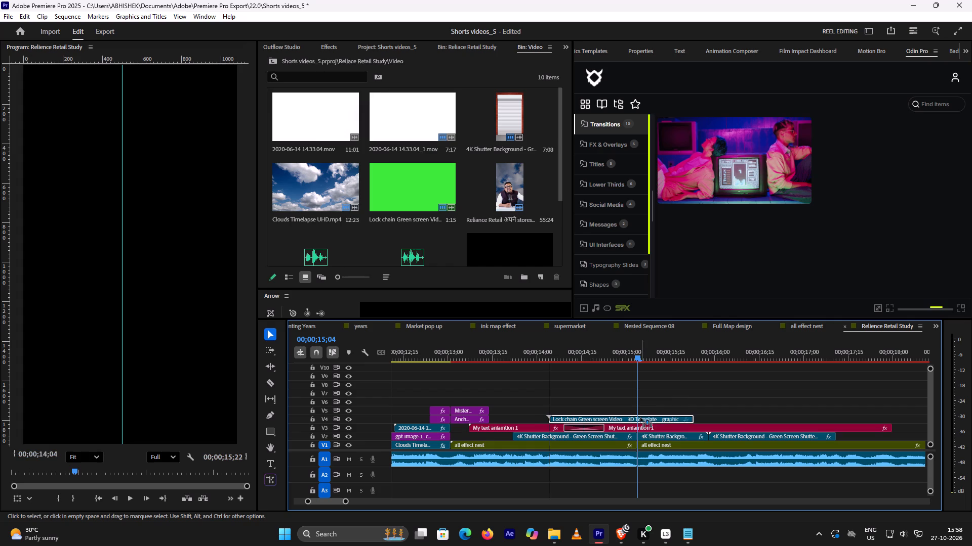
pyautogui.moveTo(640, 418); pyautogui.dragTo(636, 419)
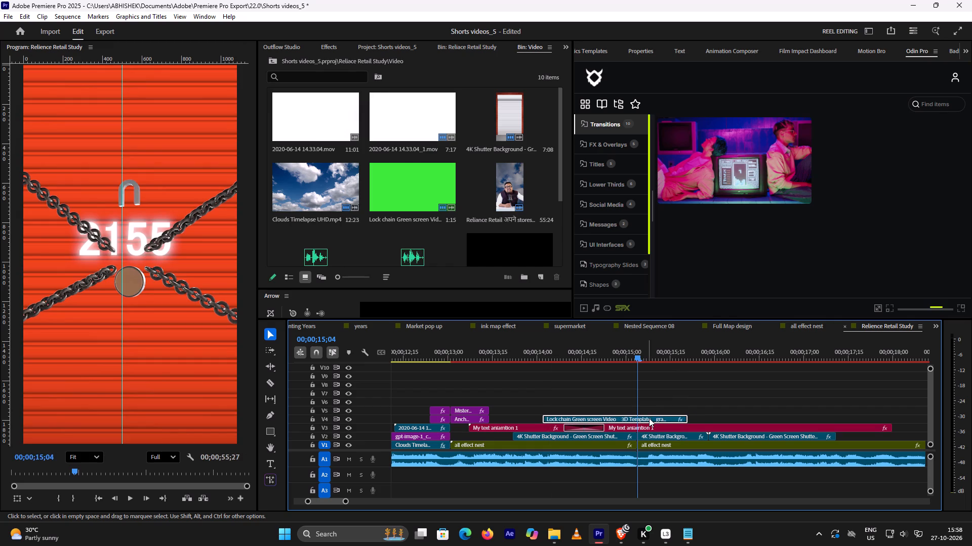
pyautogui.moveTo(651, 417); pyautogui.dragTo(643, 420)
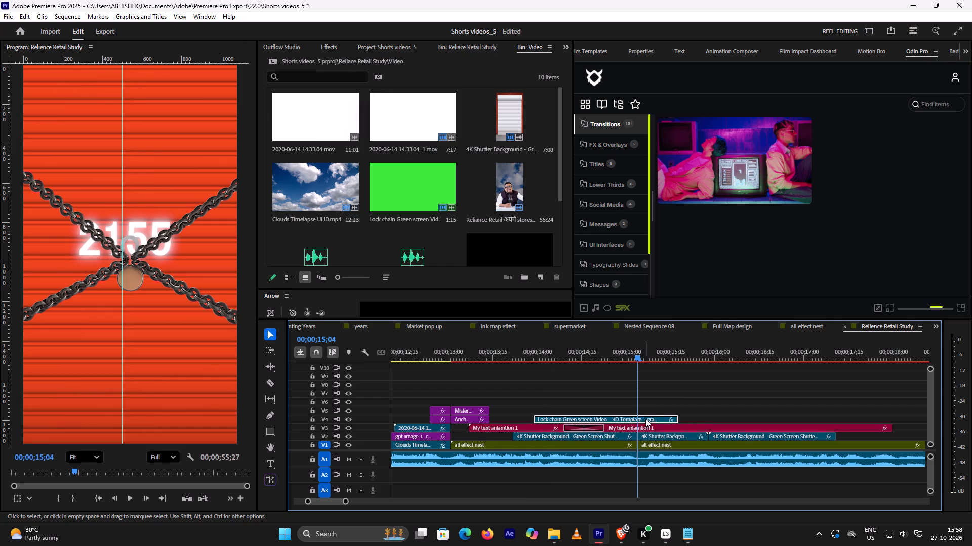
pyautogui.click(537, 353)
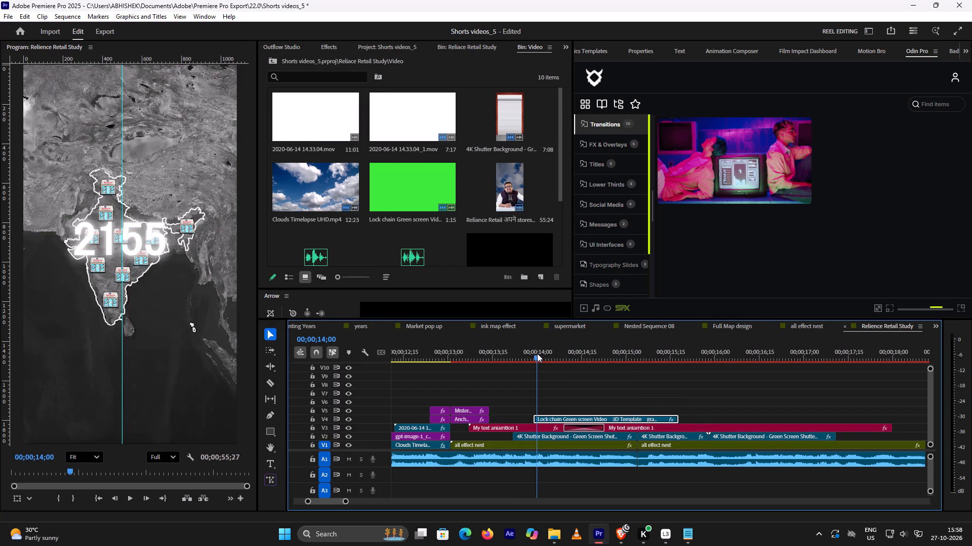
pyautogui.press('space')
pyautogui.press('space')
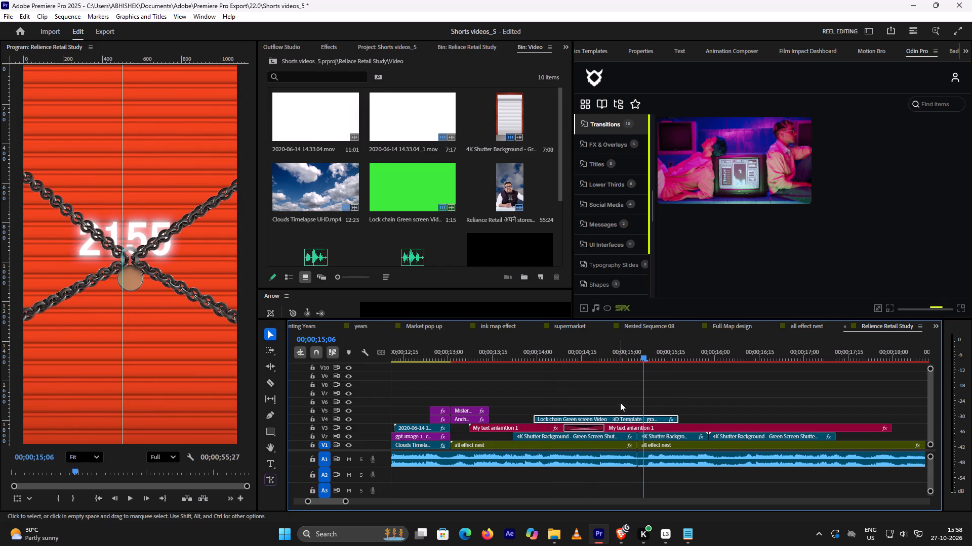
# Rate-stretch the lock-chain clip on V4 shorter, bringing its end to about 00;00;15;07.
pyautogui.click(632, 419)
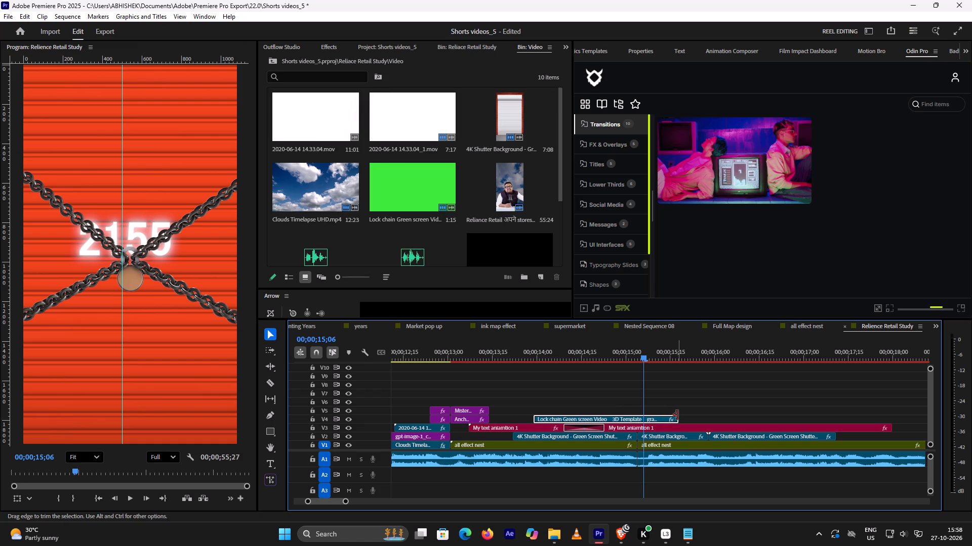
pyautogui.press('r')
pyautogui.moveTo(677, 415); pyautogui.dragTo(653, 418)
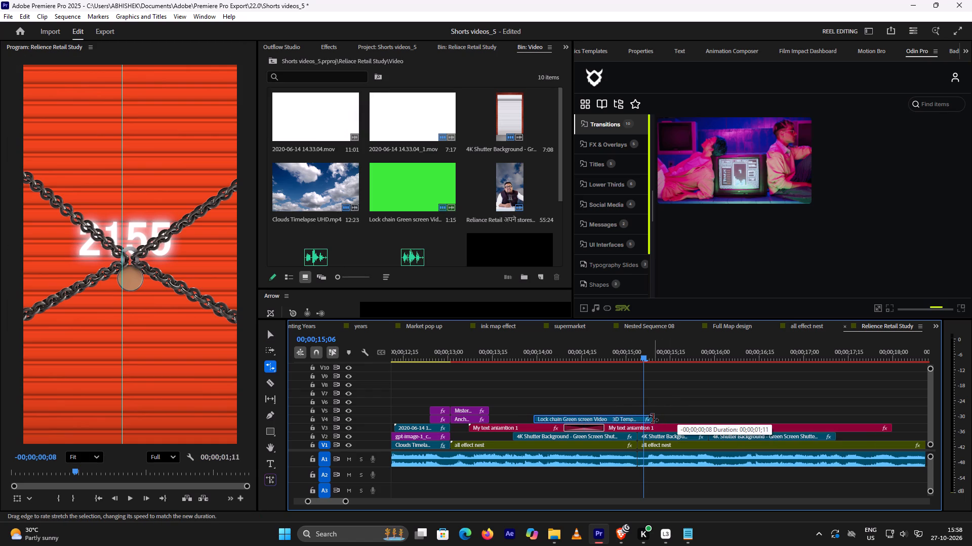
pyautogui.moveTo(653, 418); pyautogui.dragTo(647, 422)
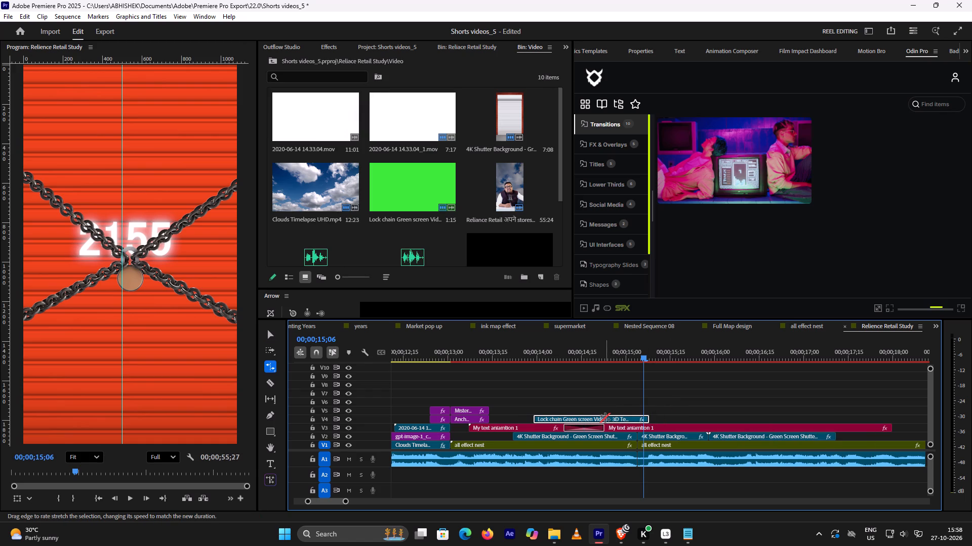
# Move the lock-chain clip on V4 later, to start at about 00;00;14;11, and play the scene to check its timing.
pyautogui.press('v')
pyautogui.moveTo(605, 418); pyautogui.dragTo(637, 417)
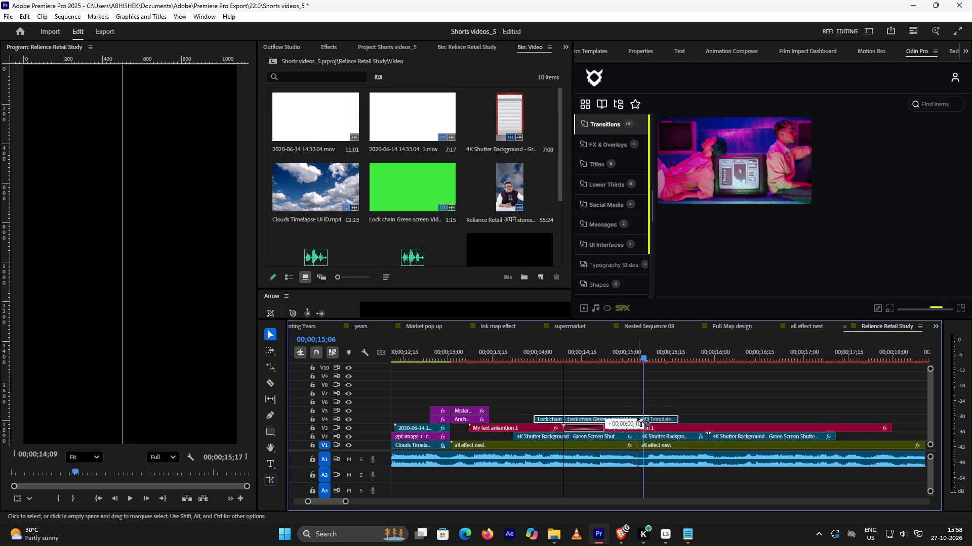
pyautogui.moveTo(637, 417); pyautogui.dragTo(641, 419)
pyautogui.click(601, 355)
pyautogui.press('space')
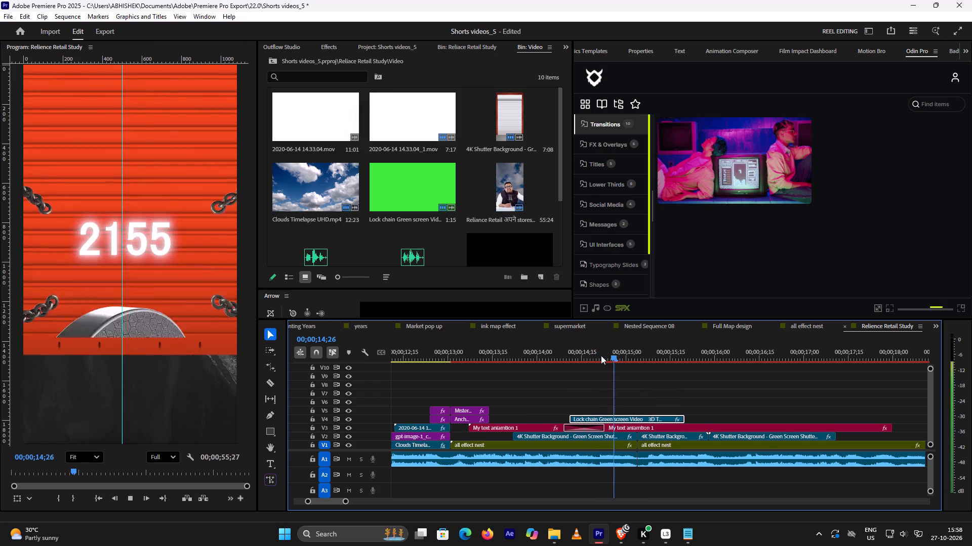
# Replay the closing-shutter scene from about 00;00;14;07 to check when the lock chains enter and meet.
pyautogui.press('space')
pyautogui.click(583, 357)
pyautogui.press('space')
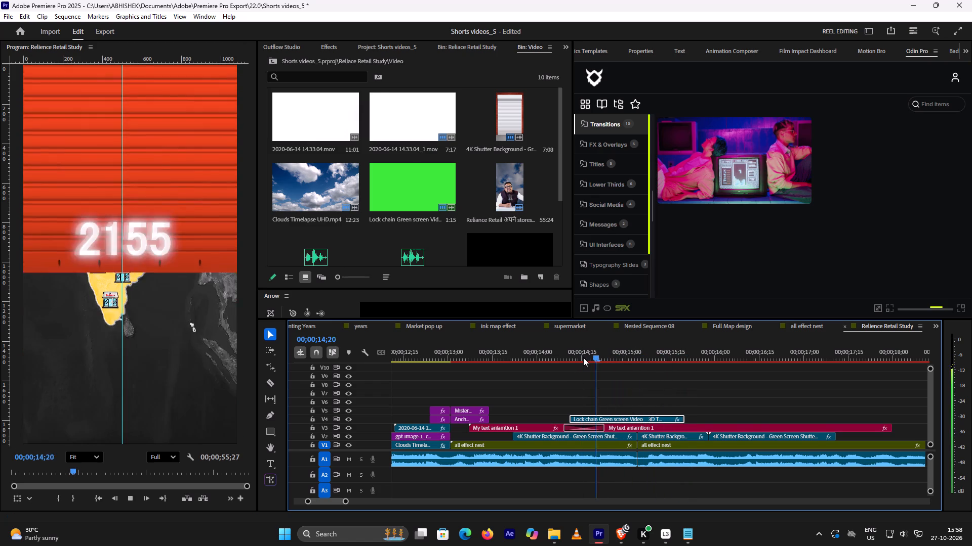
pyautogui.press('space')
pyautogui.click(557, 356)
pyautogui.press('space')
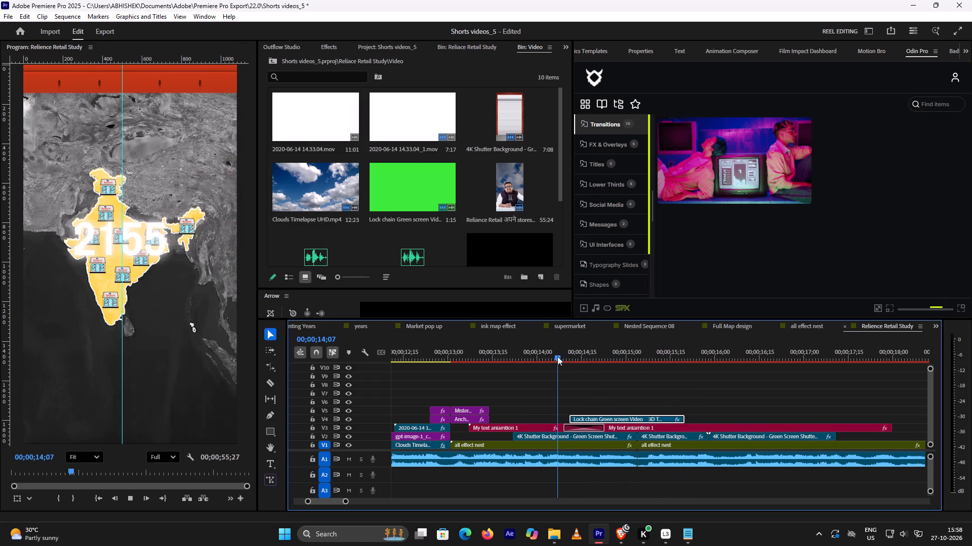
pyautogui.press('space')
pyautogui.click(557, 356)
pyautogui.press('space')
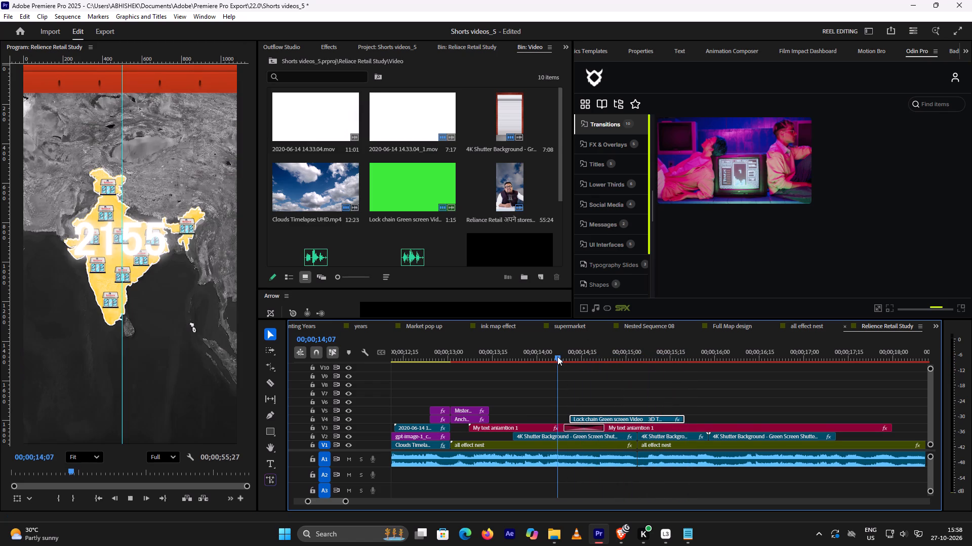
pyautogui.press('space')
pyautogui.click(557, 356)
pyautogui.press('space')
pyautogui.press('space')
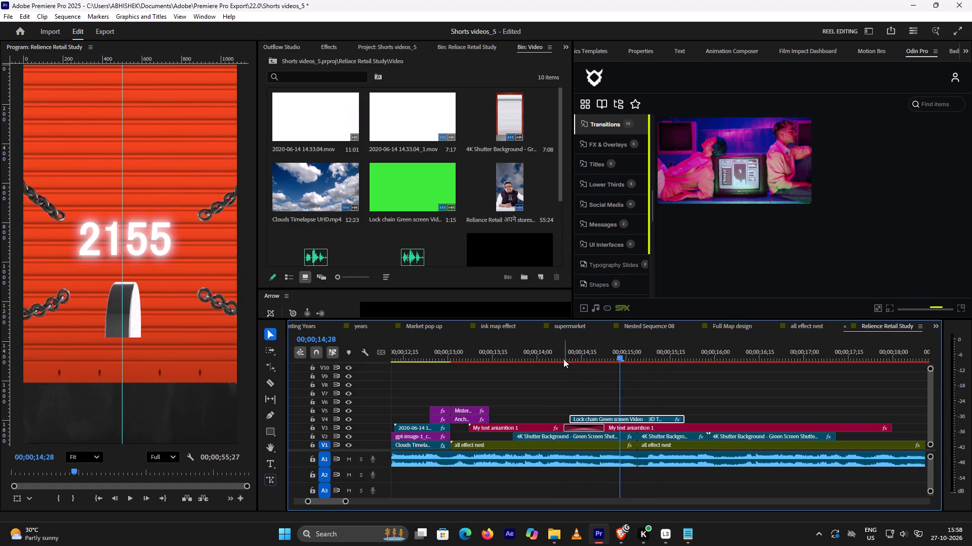
pyautogui.press('space')
pyautogui.press('space')
pyautogui.press('space')
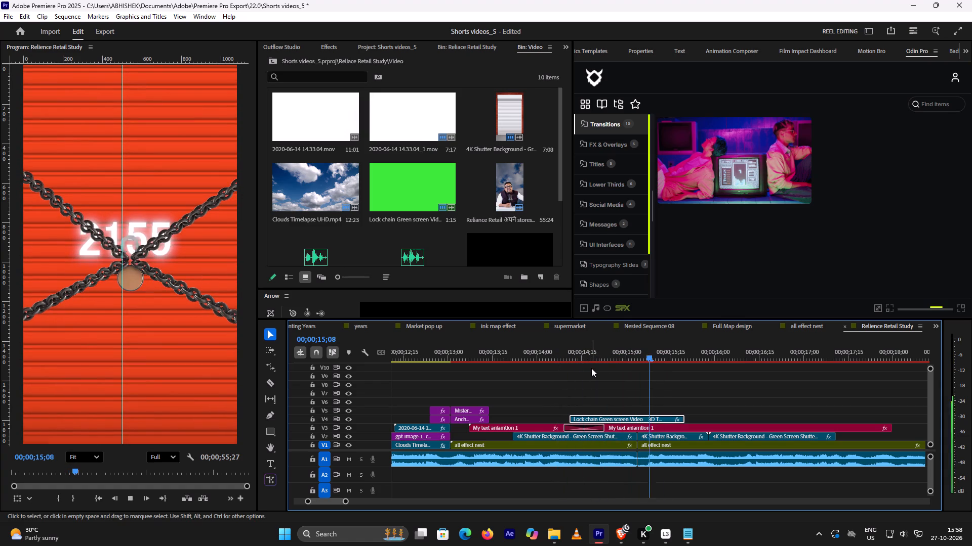
pyautogui.press('space')
# Move the lock-chain clip on V4 slightly later, to start at 00;00;14;14, and replay the scene from there.
pyautogui.moveTo(645, 416); pyautogui.dragTo(646, 416)
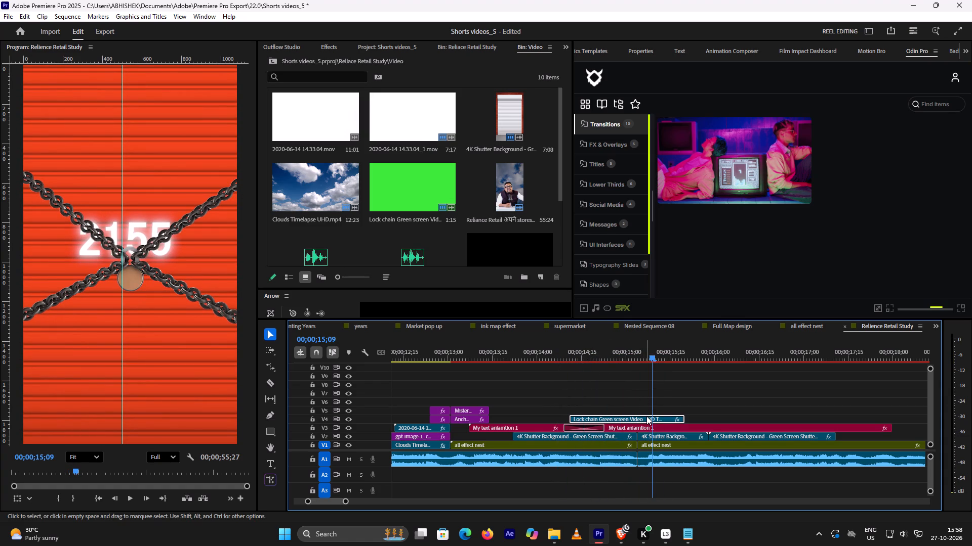
pyautogui.moveTo(646, 416); pyautogui.dragTo(654, 416)
pyautogui.click(579, 352)
pyautogui.press('space')
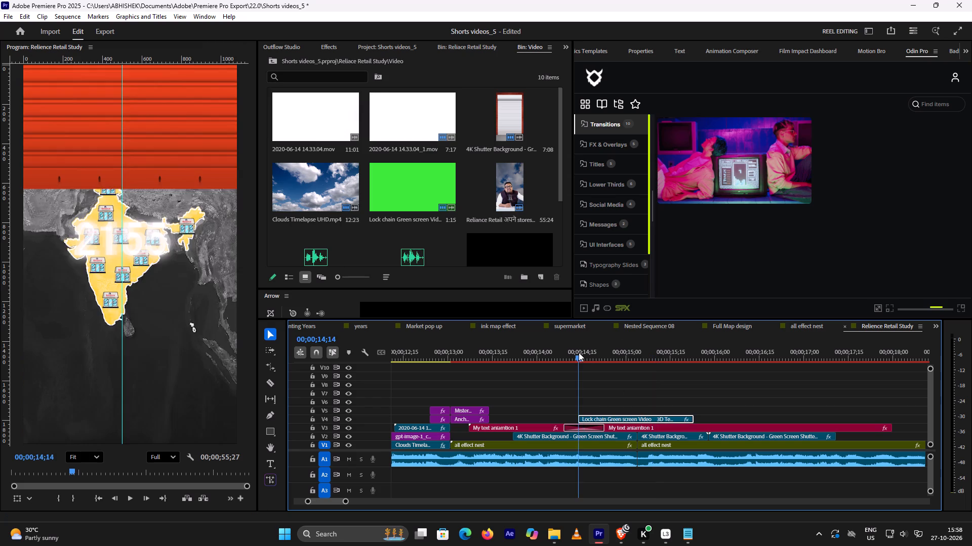
pyautogui.press('space')
pyautogui.click(579, 352)
pyautogui.press('space')
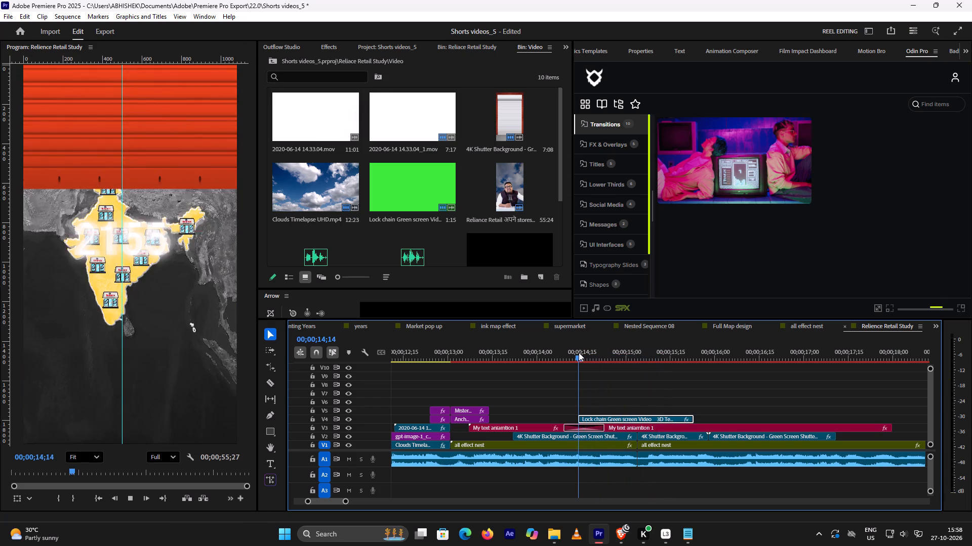
pyautogui.press('space')
pyautogui.click(579, 352)
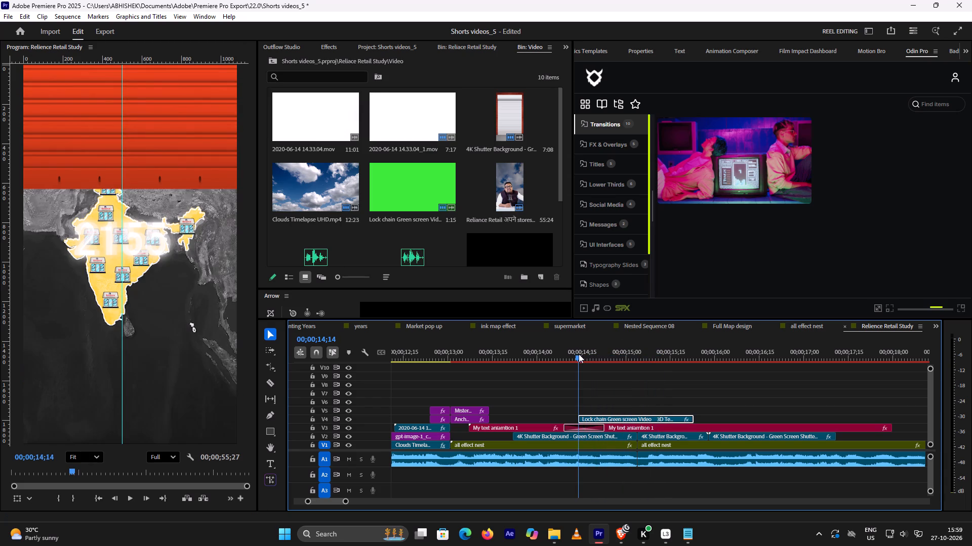
# Scrub and play the lock-chain animation over the closing shutter, ending with the playhead at 00;00;15;29.
pyautogui.moveTo(580, 358); pyautogui.dragTo(604, 359)
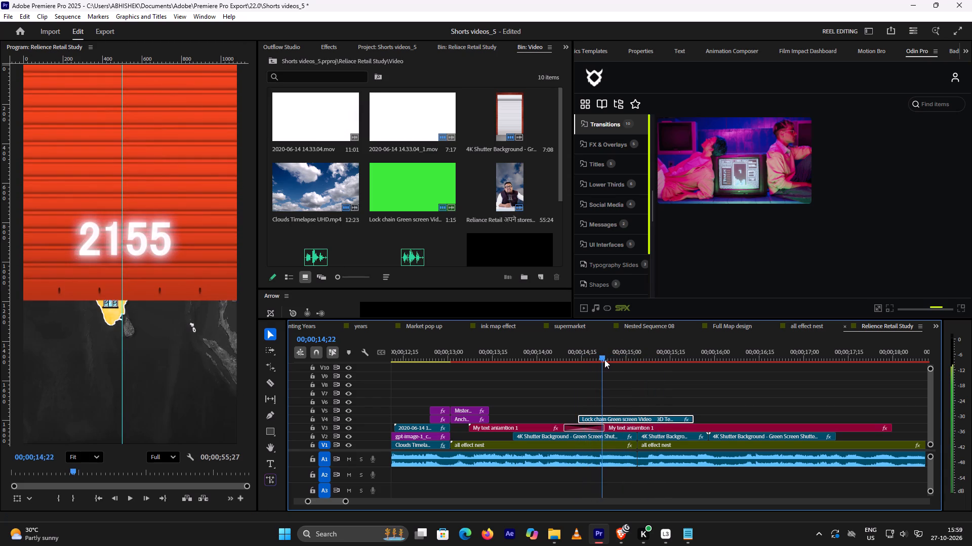
pyautogui.moveTo(604, 359); pyautogui.dragTo(619, 361)
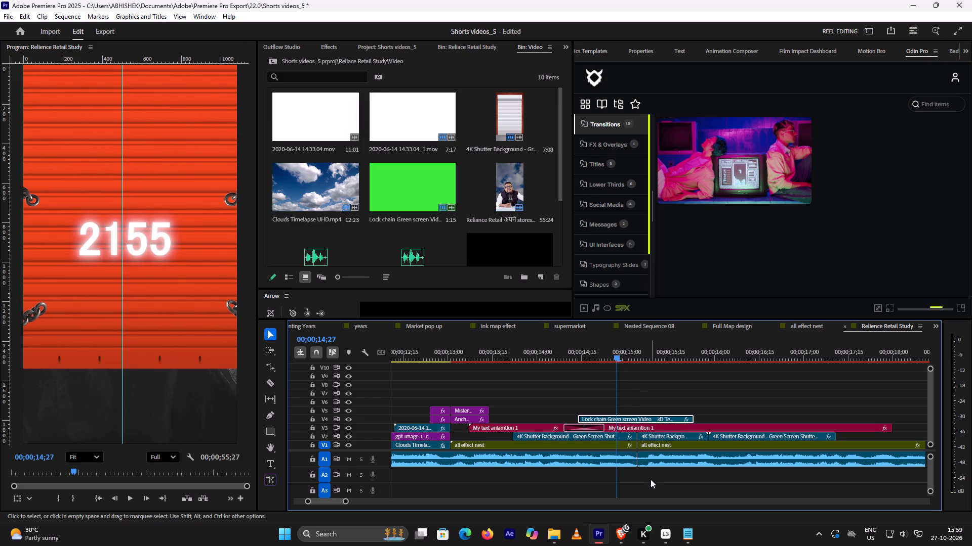
pyautogui.press('space')
pyautogui.press('space')
pyautogui.press('space')
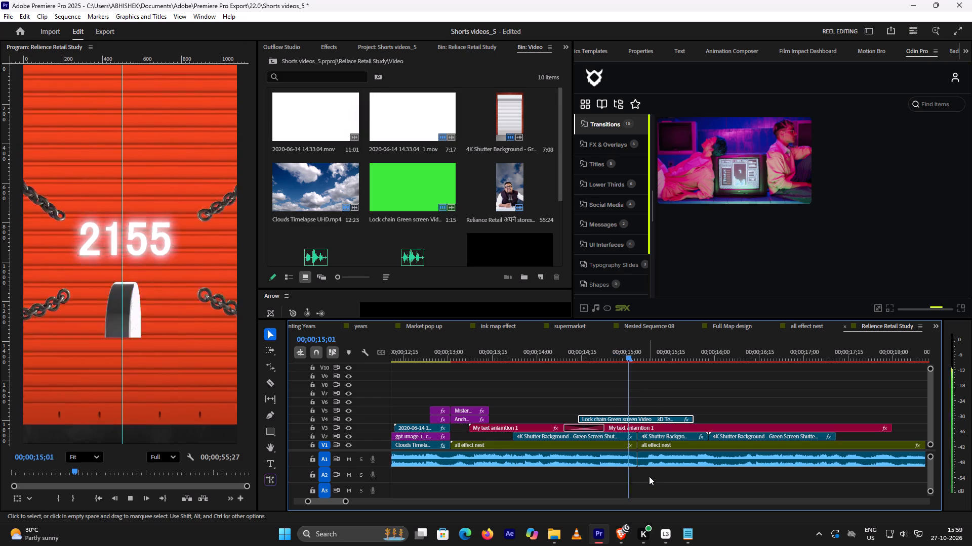
pyautogui.press('space')
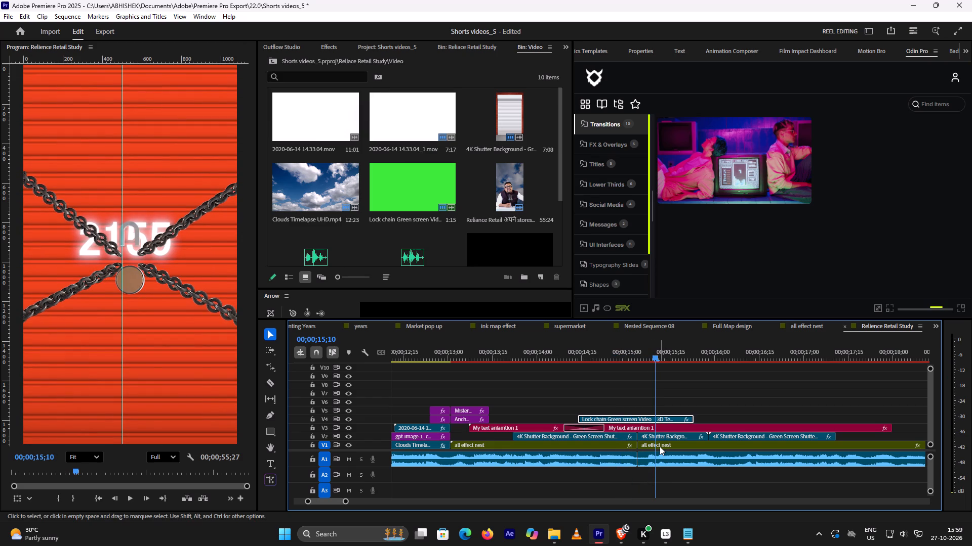
pyautogui.press('space')
pyautogui.press('space')
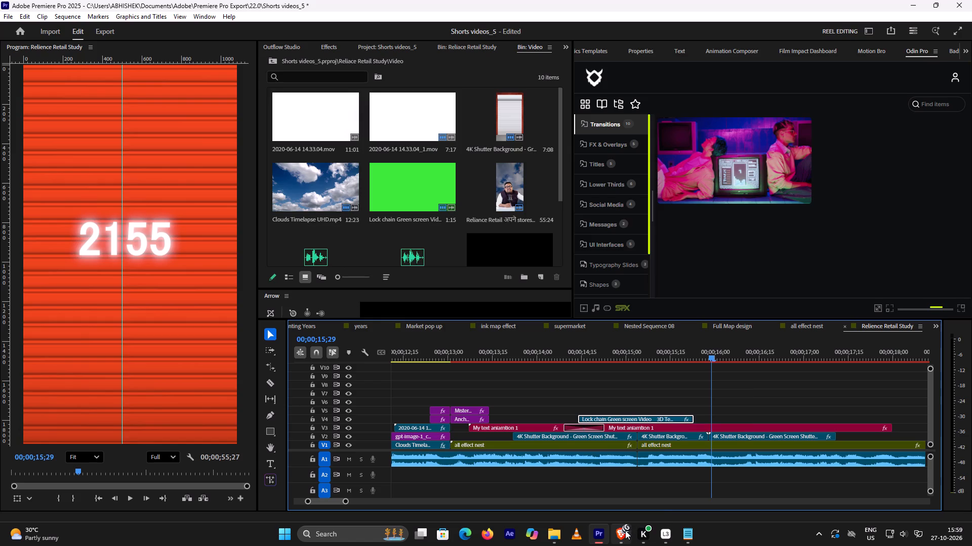
# Switch to the YouTube tutorial in Brave and watch how the lock-chain clip is retimed and its second copy's speed settings are handled.
pyautogui.click(624, 531)
pyautogui.press('space')
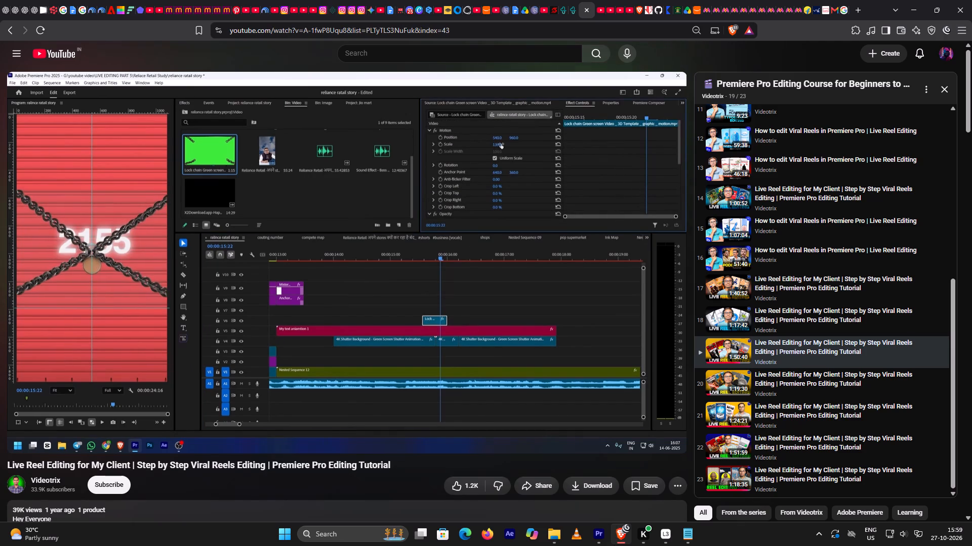
pyautogui.press('space')
pyautogui.press('space')
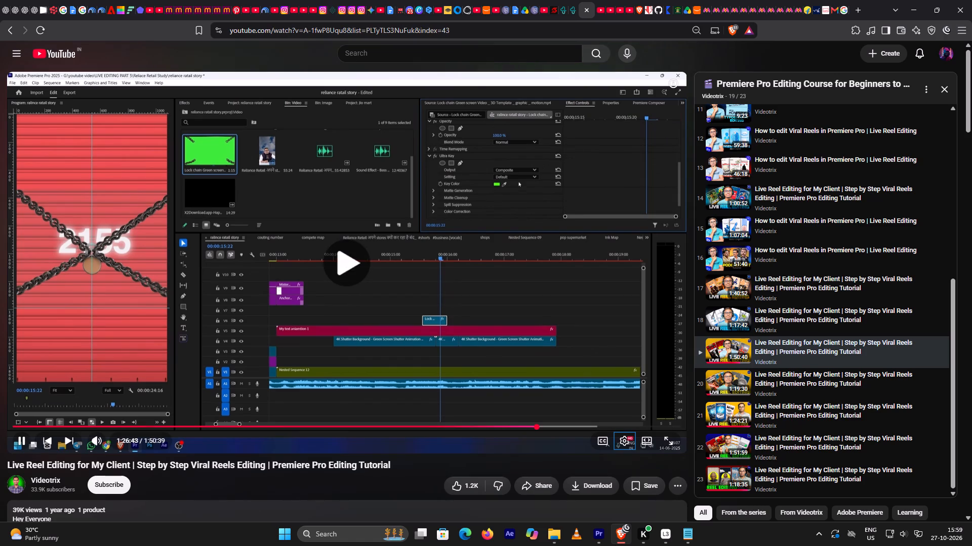
pyautogui.press('space')
pyautogui.press('space')
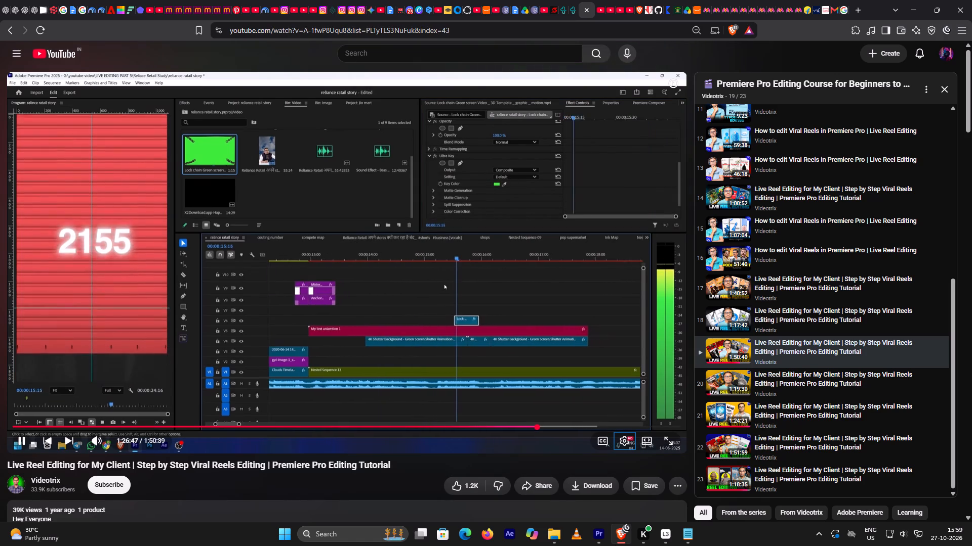
pyautogui.press('space')
pyautogui.press('space')
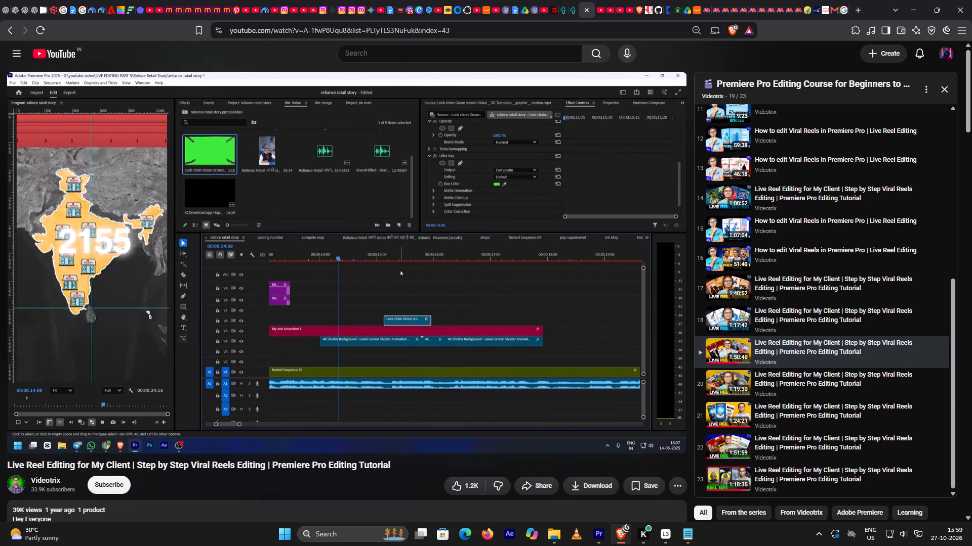
pyautogui.press('space')
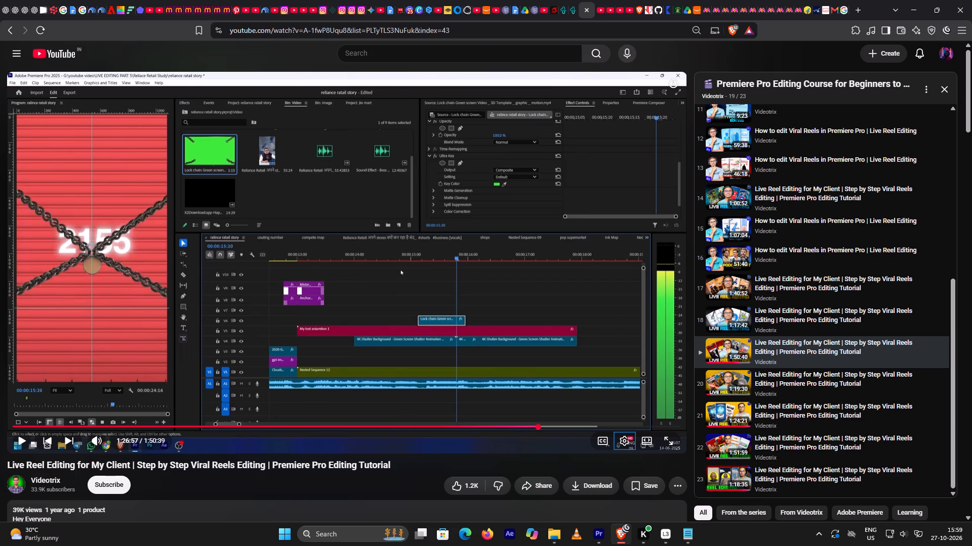
pyautogui.press('Left')
pyautogui.press('space')
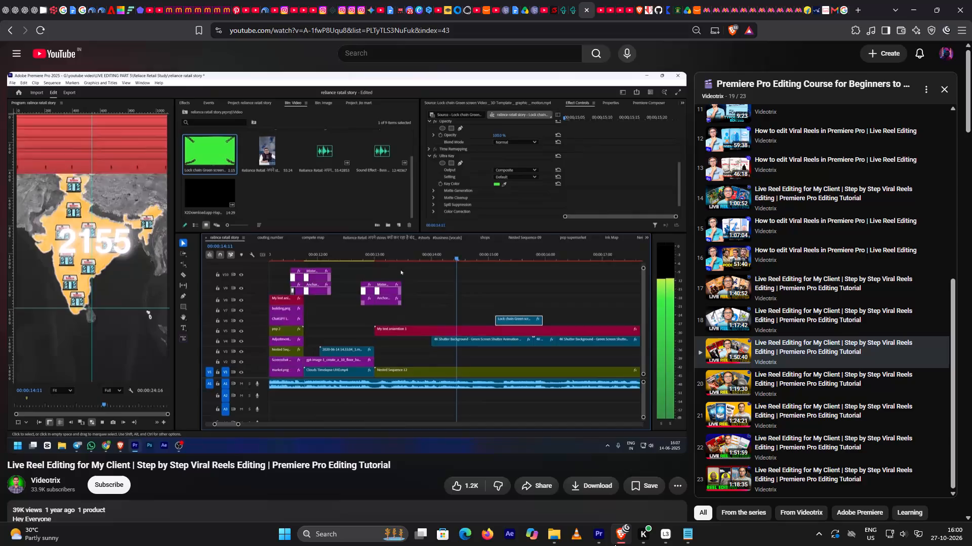
pyautogui.press('space')
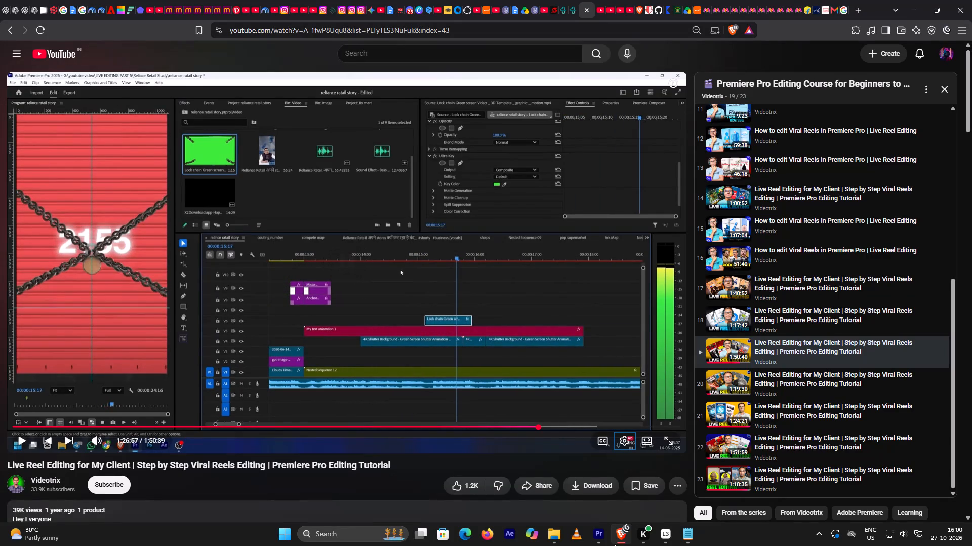
pyautogui.press('space')
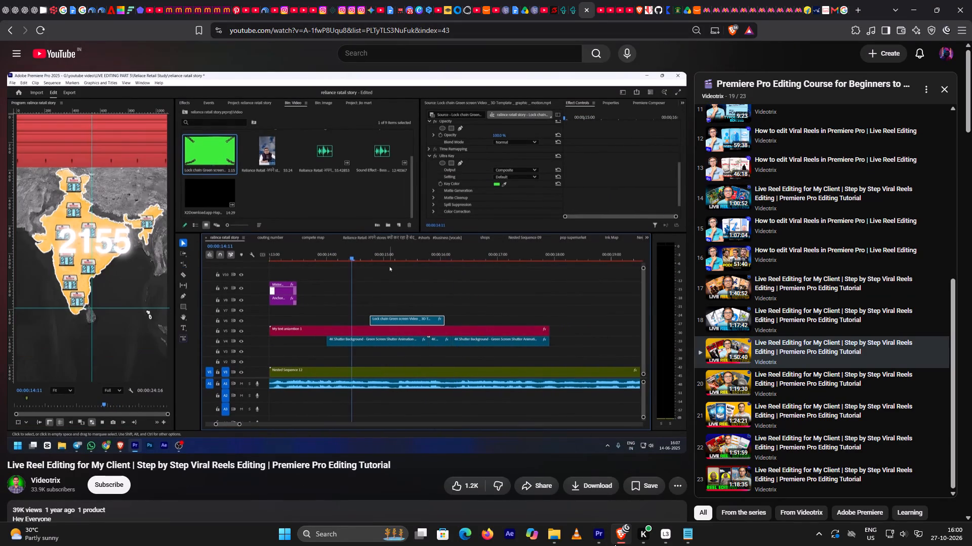
pyautogui.press('space')
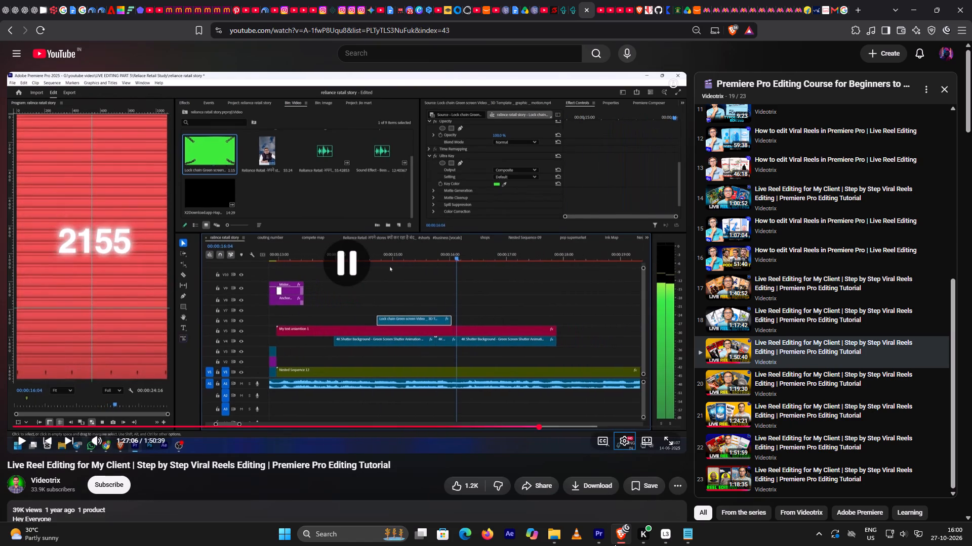
pyautogui.press('space')
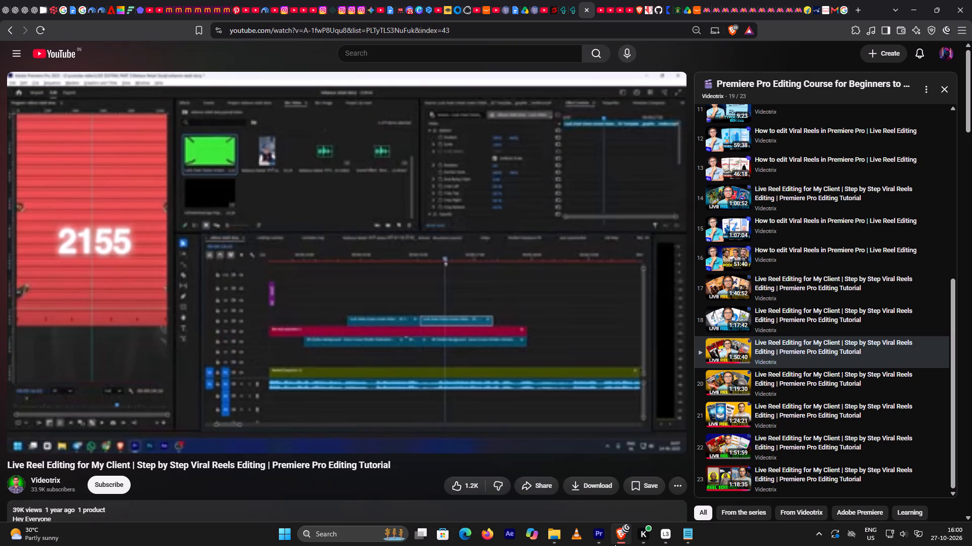
pyautogui.press('space')
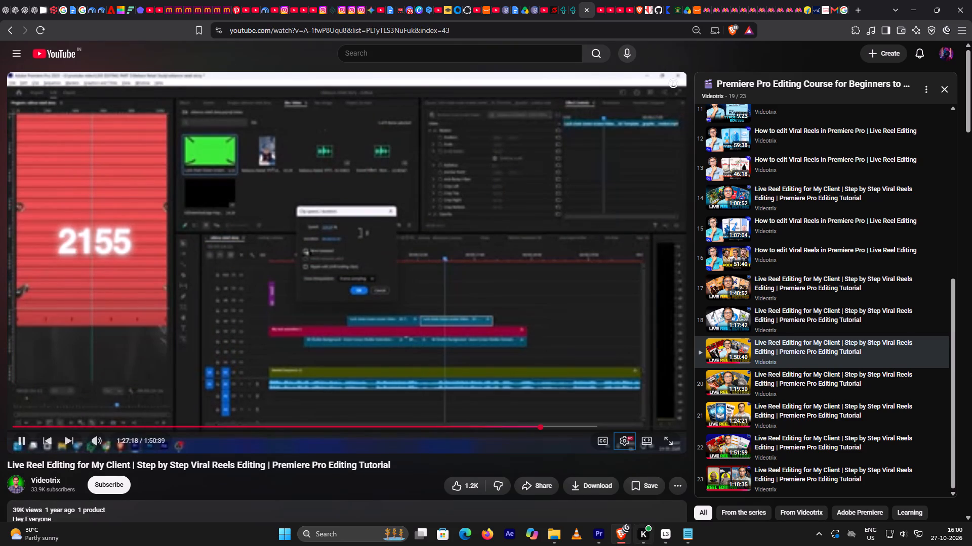
# Return to Premiere Pro and replay the shutter closing from about 00;00;14;00 to check the chains' entrance.
pyautogui.click(602, 532)
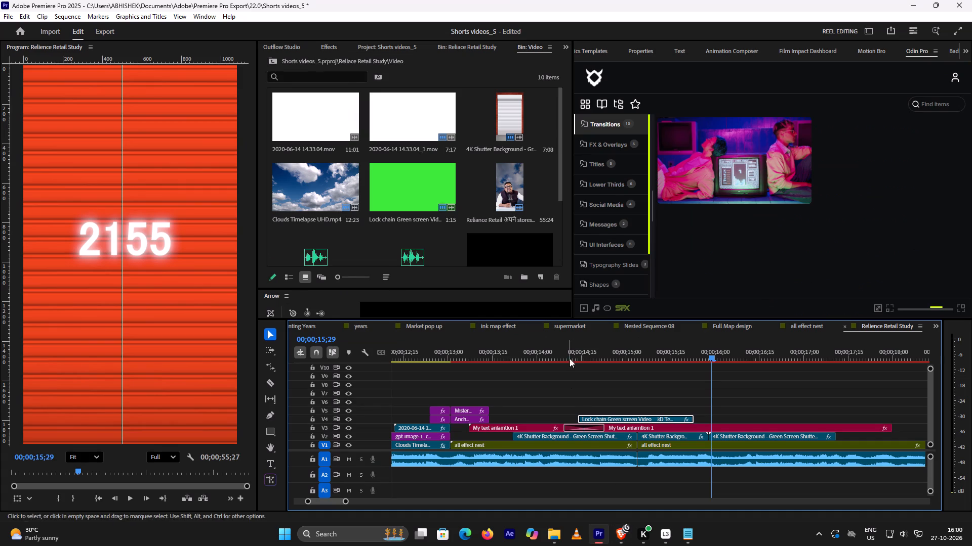
pyautogui.click(575, 348)
pyautogui.press('space')
pyautogui.press('space')
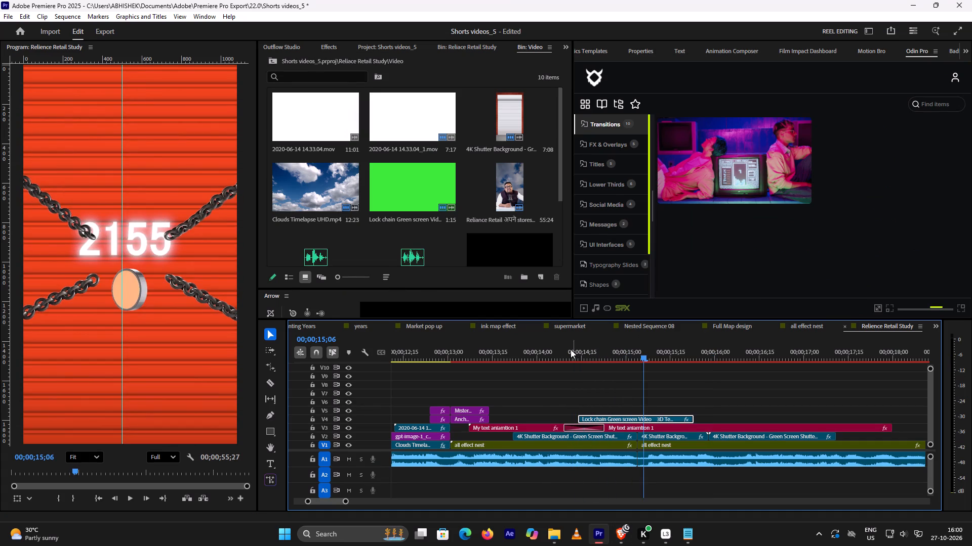
pyautogui.click(541, 350)
pyautogui.press('space')
pyautogui.press('space')
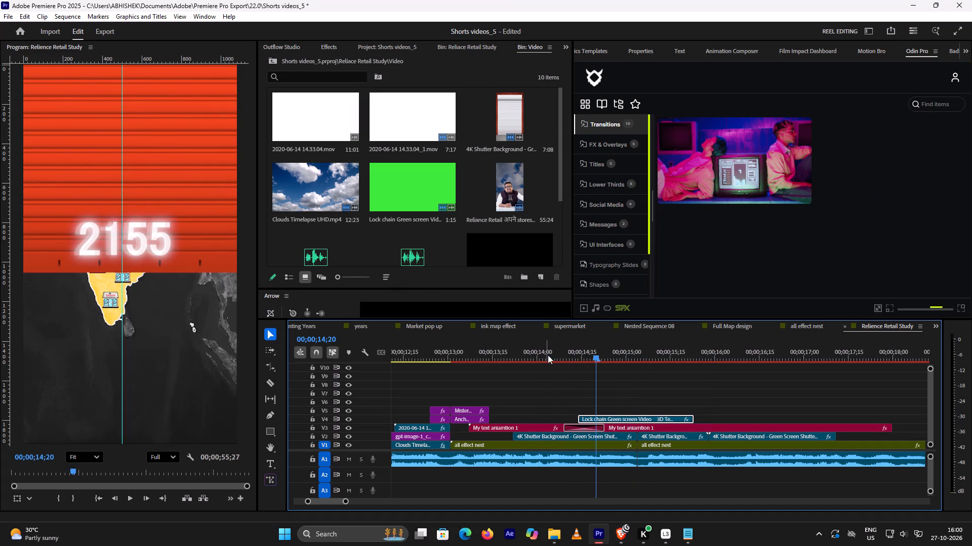
pyautogui.click(538, 354)
pyautogui.press('space')
pyautogui.press('space')
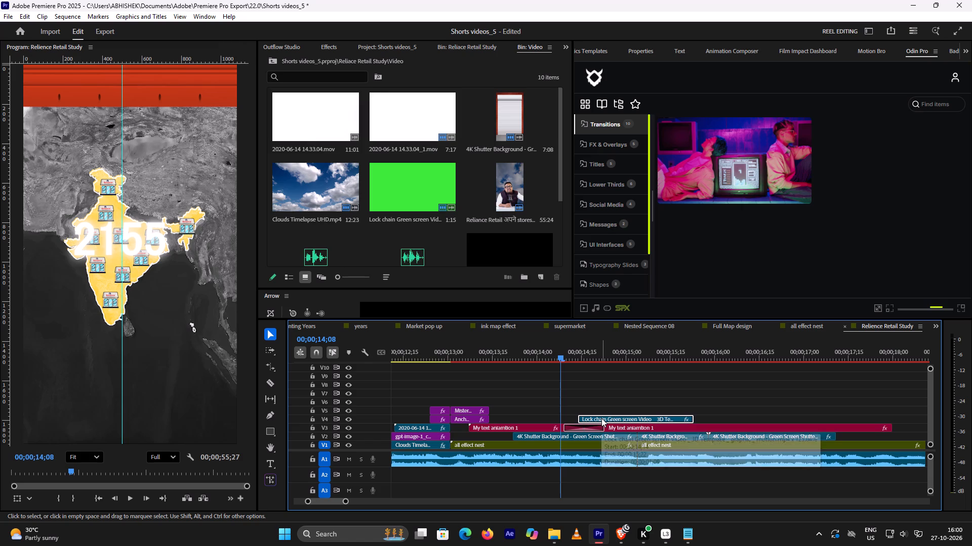
# Play the lock-chain animation in short bursts to check the chains and lock closing, leaving the playhead at 00;00;15;12.
pyautogui.press('space')
pyautogui.press('space')
pyautogui.press('space')
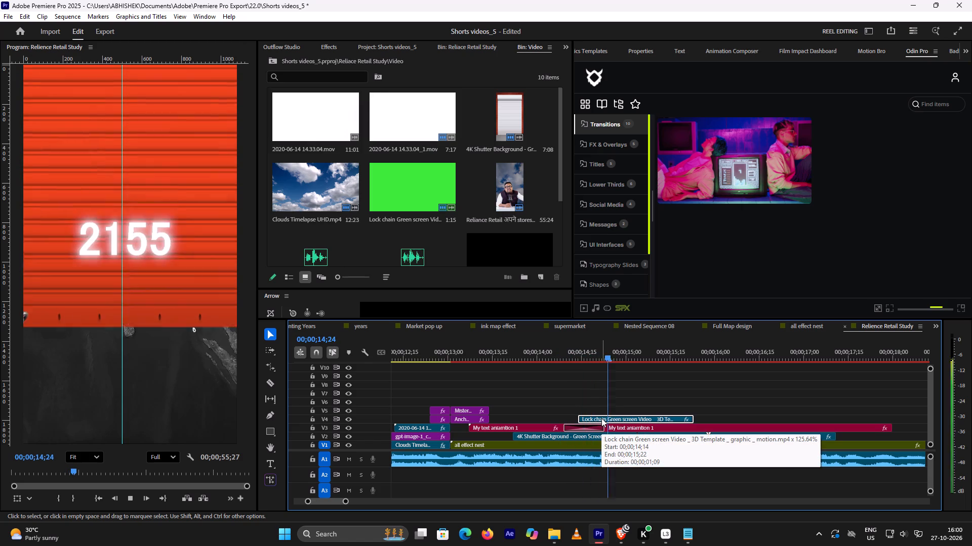
pyautogui.press('space')
pyautogui.press('space')
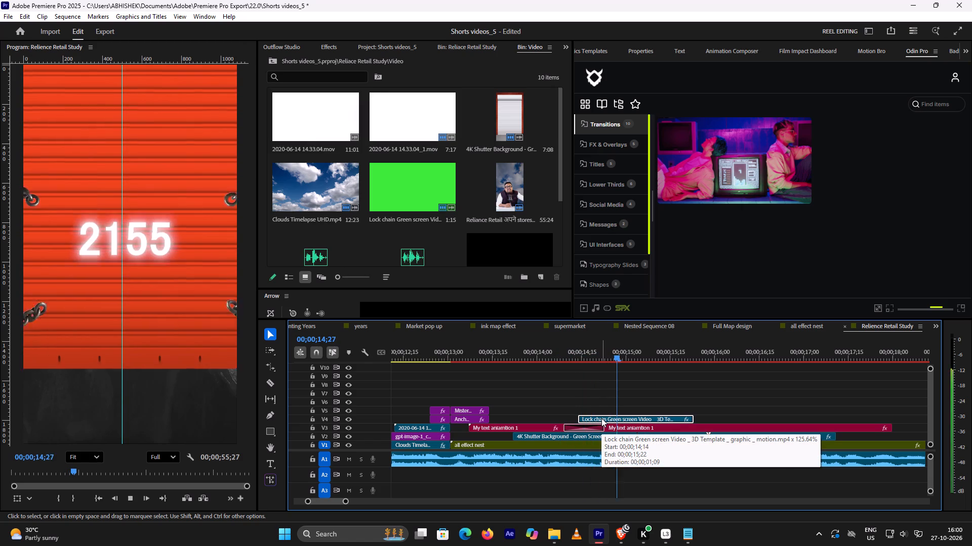
pyautogui.press('space')
pyautogui.press('space')
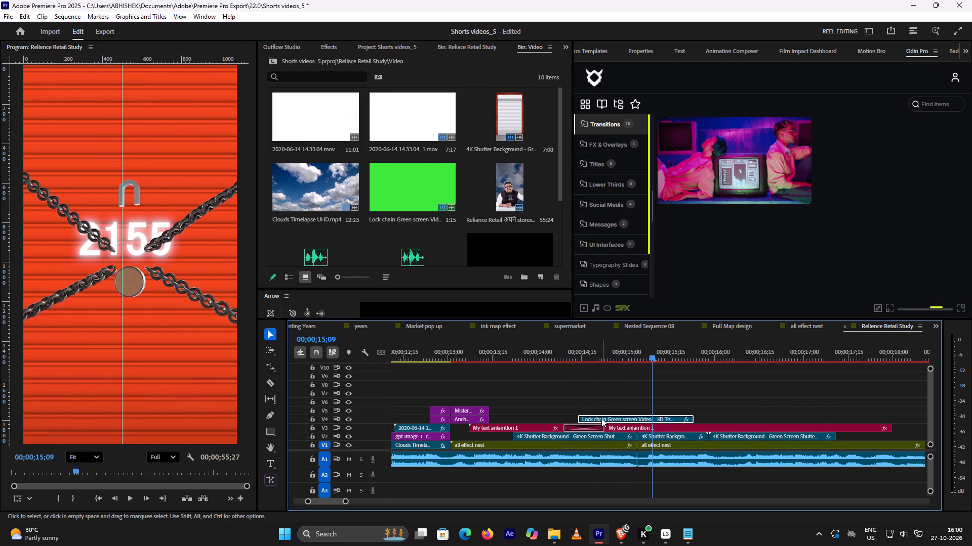
pyautogui.press('space')
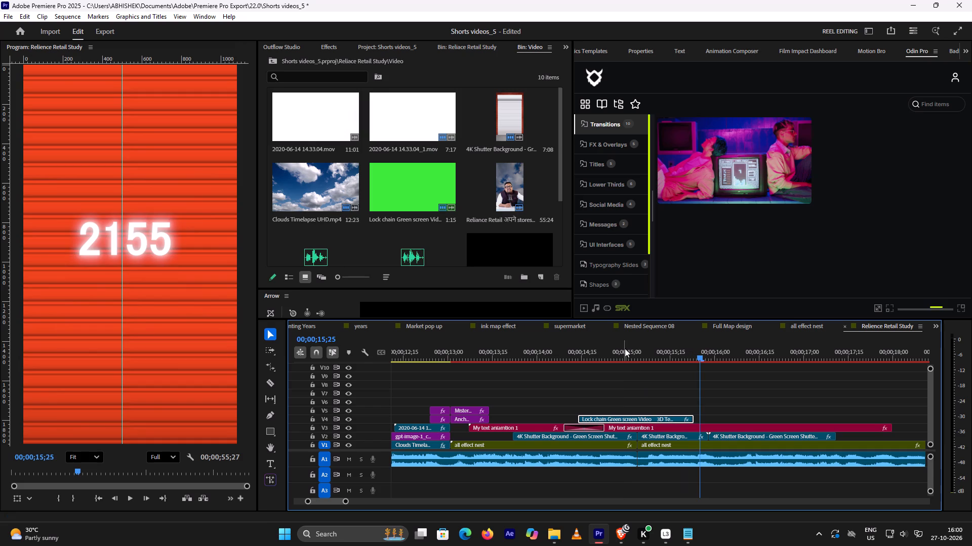
pyautogui.click(625, 348)
pyautogui.press('space')
pyautogui.press('space')
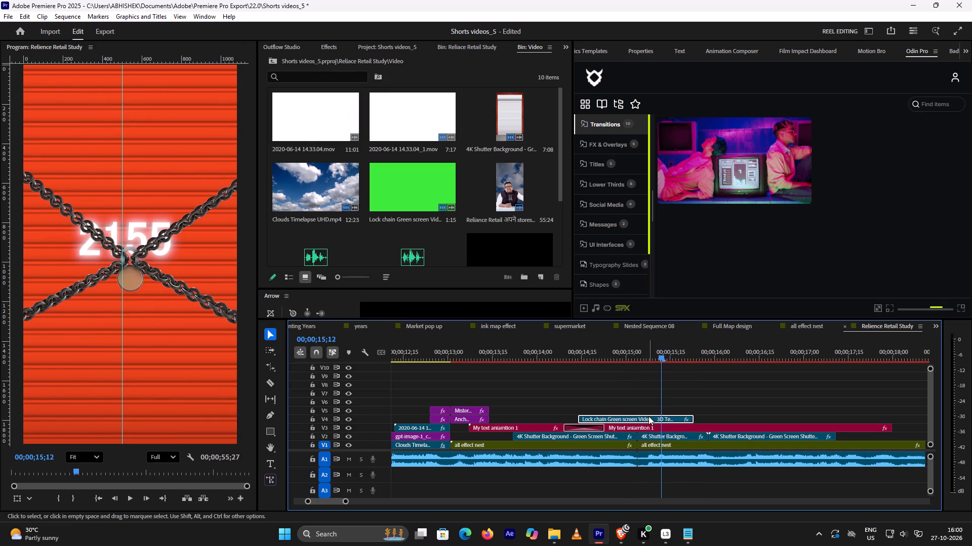
# Move the lock-chain clip on V4 about three frames earlier and check the chains' entrance over the closing shutter.
pyautogui.moveTo(649, 416); pyautogui.dragTo(640, 418)
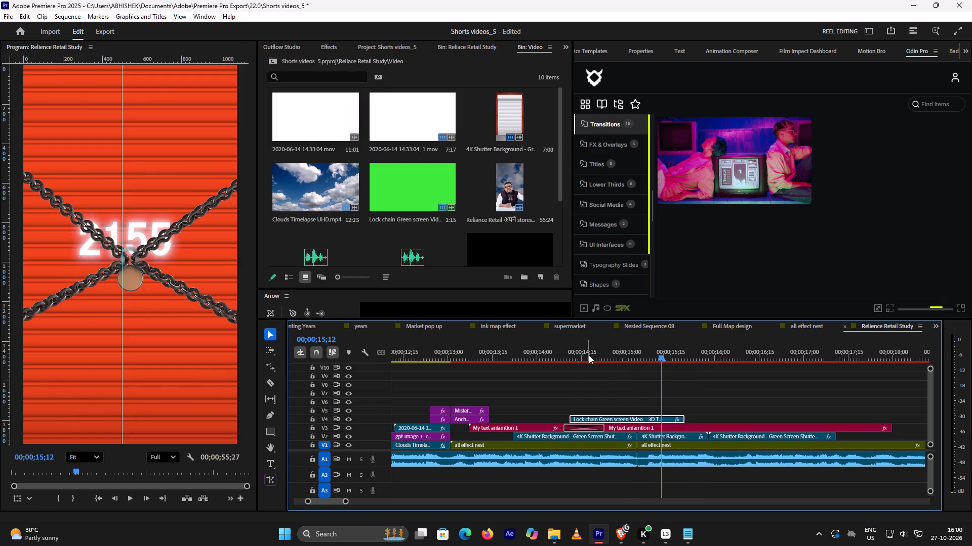
pyautogui.click(574, 353)
pyautogui.press('space')
pyautogui.press('space')
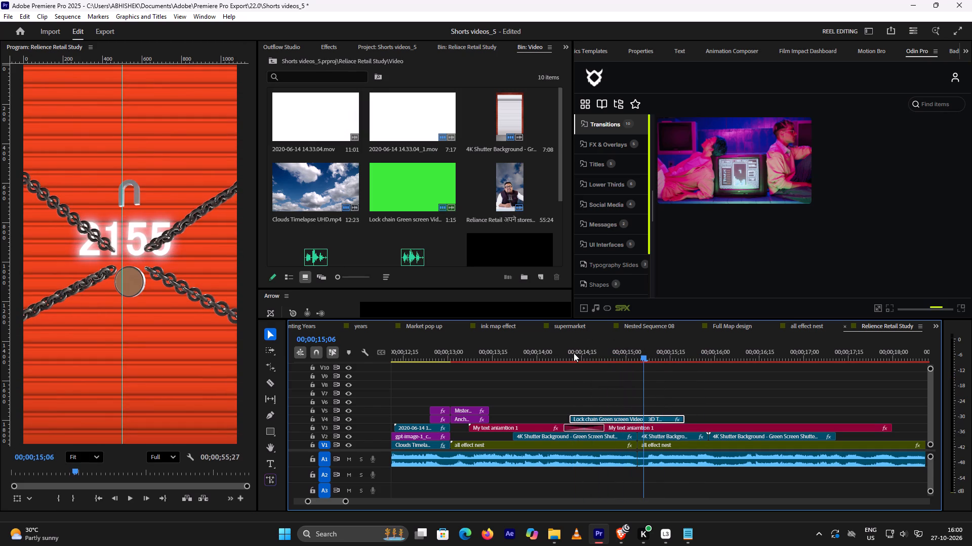
pyautogui.moveTo(642, 358); pyautogui.dragTo(624, 365)
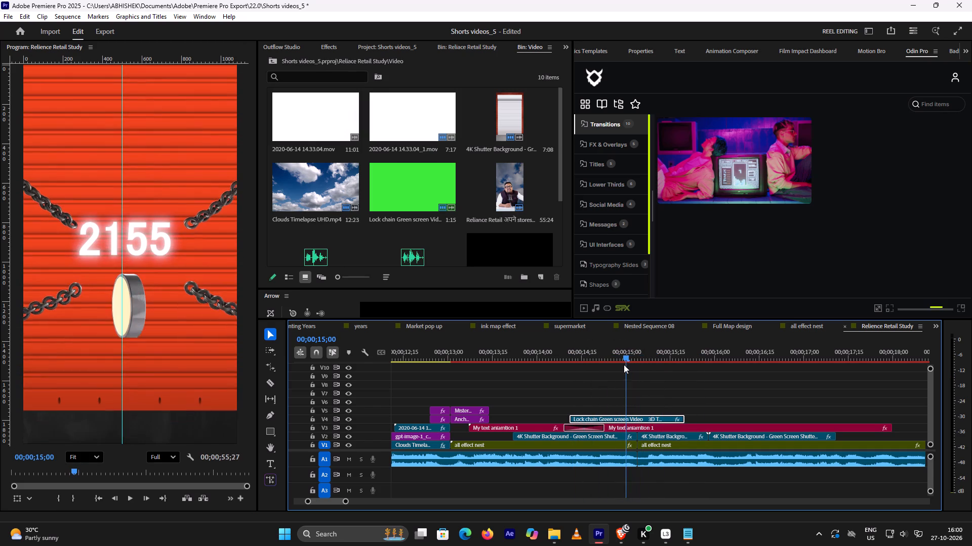
pyautogui.moveTo(624, 365); pyautogui.dragTo(611, 370)
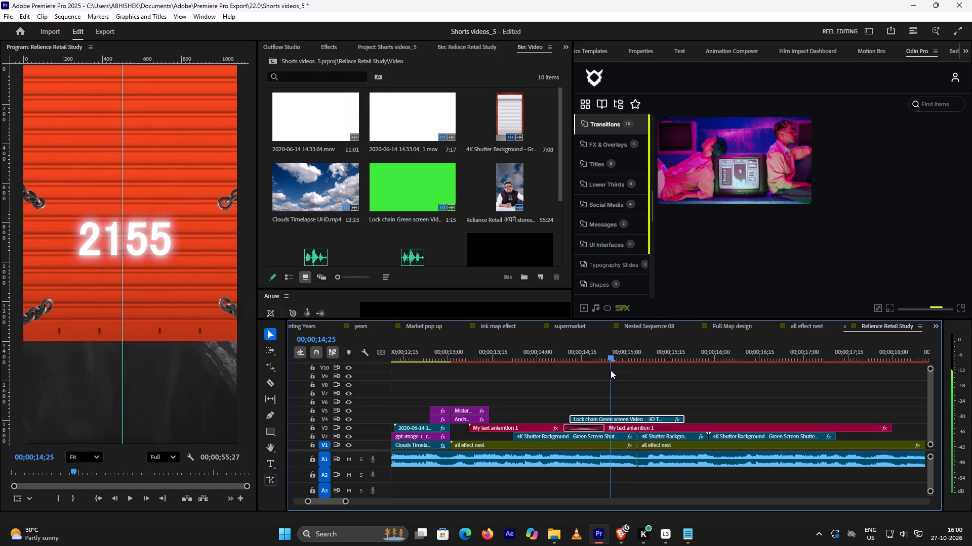
pyautogui.moveTo(611, 370); pyautogui.dragTo(608, 373)
pyautogui.moveTo(608, 373); pyautogui.dragTo(602, 376)
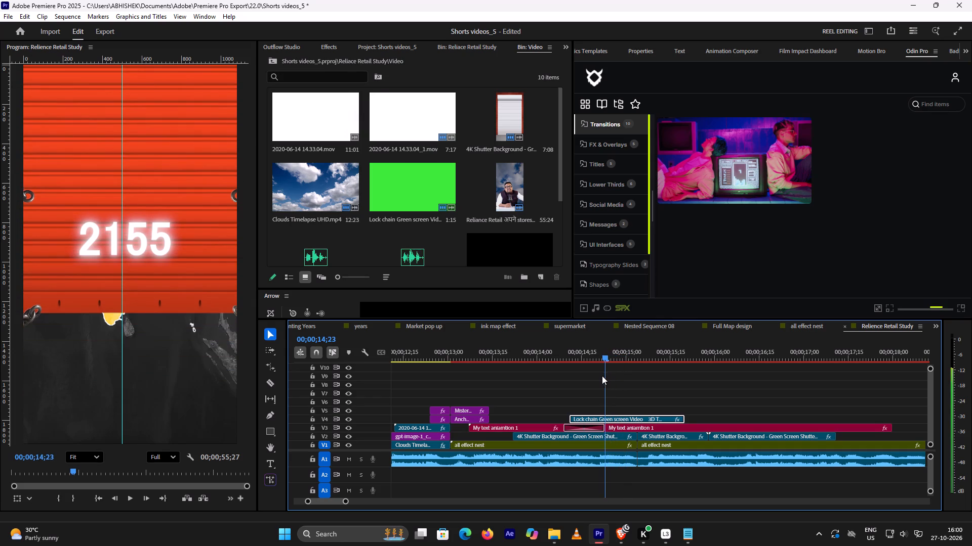
pyautogui.moveTo(602, 376); pyautogui.dragTo(600, 377)
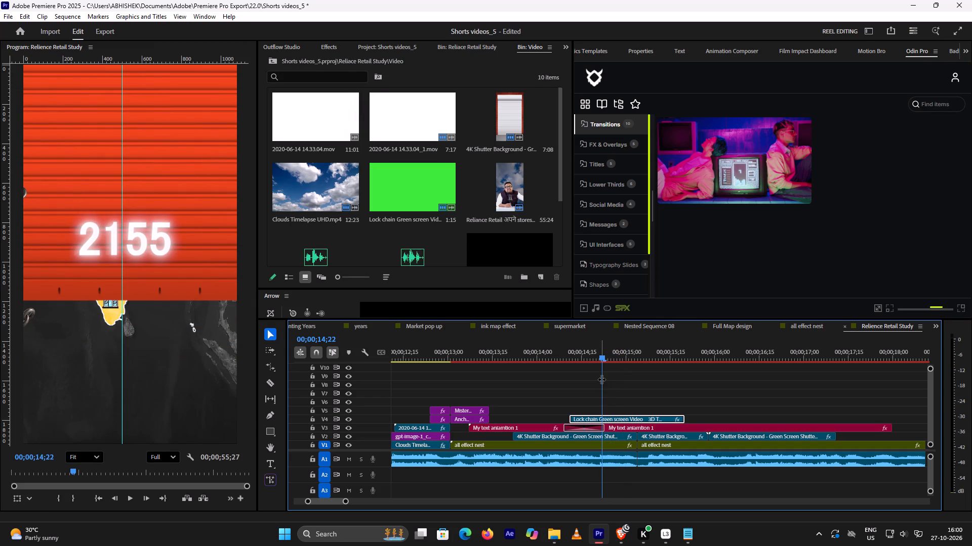
# Rate-stretch the end of the lock-chain clip to a duration of 00;00;01.
pyautogui.click(615, 419)
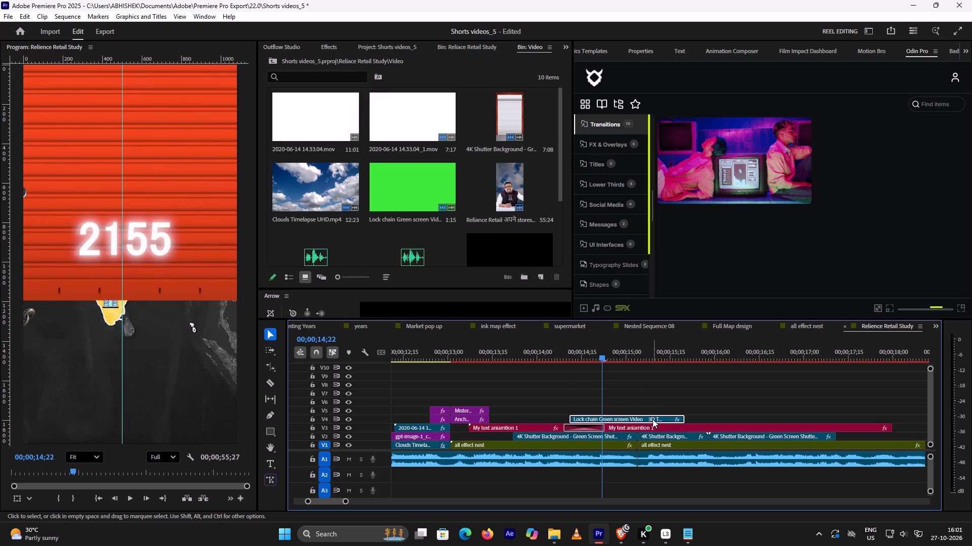
pyautogui.click(653, 419)
pyautogui.press('r')
pyautogui.moveTo(682, 418); pyautogui.dragTo(679, 418)
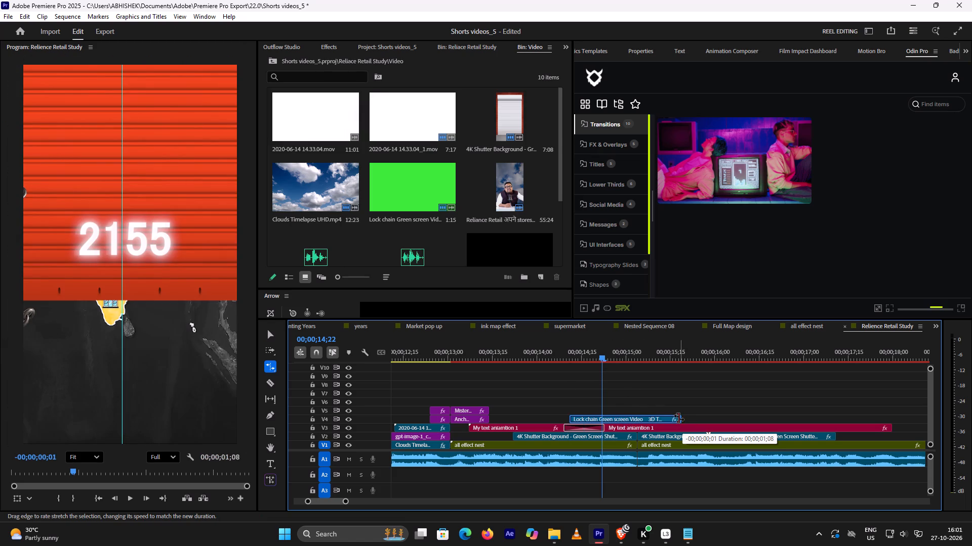
pyautogui.moveTo(679, 418); pyautogui.dragTo(676, 419)
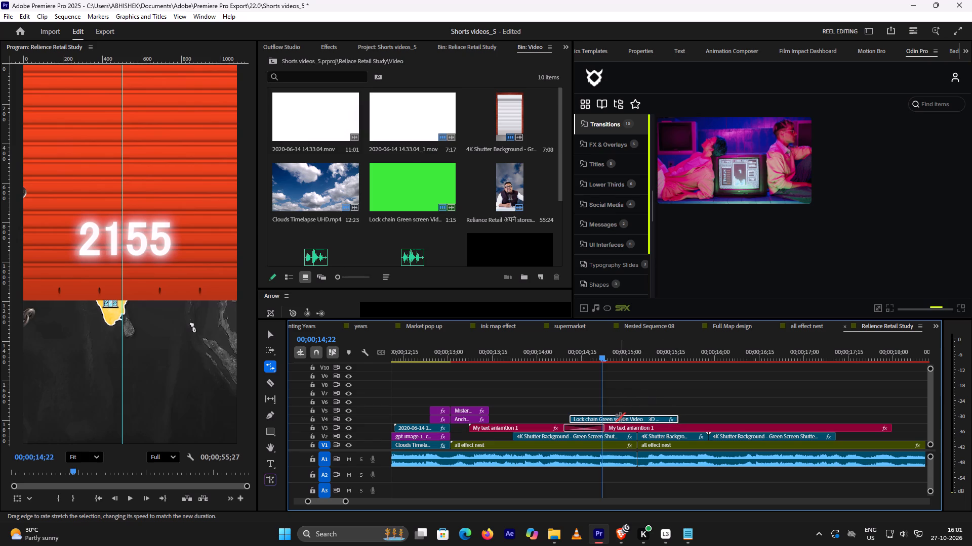
pyautogui.press('v')
pyautogui.moveTo(620, 417); pyautogui.dragTo(625, 417)
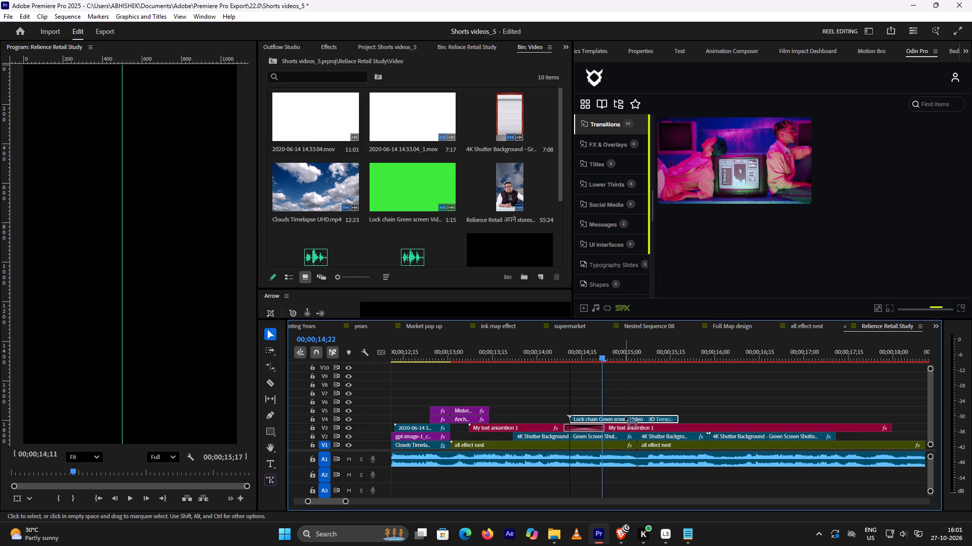
pyautogui.moveTo(625, 417); pyautogui.dragTo(627, 416)
# Scrub and play the retimed lock-chain animation from 00;00;14;10 to check the chains' entrance and the lock closing.
pyautogui.click(568, 352)
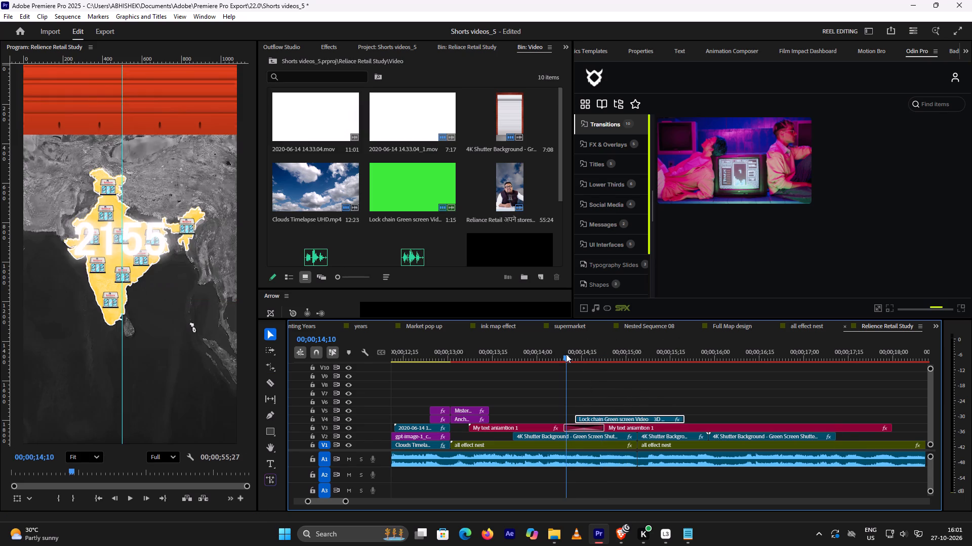
pyautogui.moveTo(565, 355); pyautogui.dragTo(592, 361)
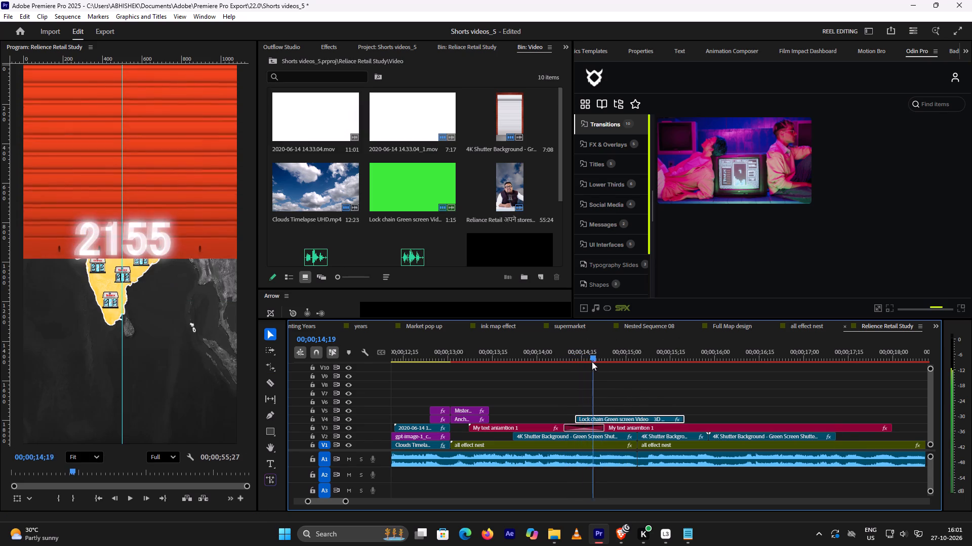
pyautogui.moveTo(592, 361); pyautogui.dragTo(611, 361)
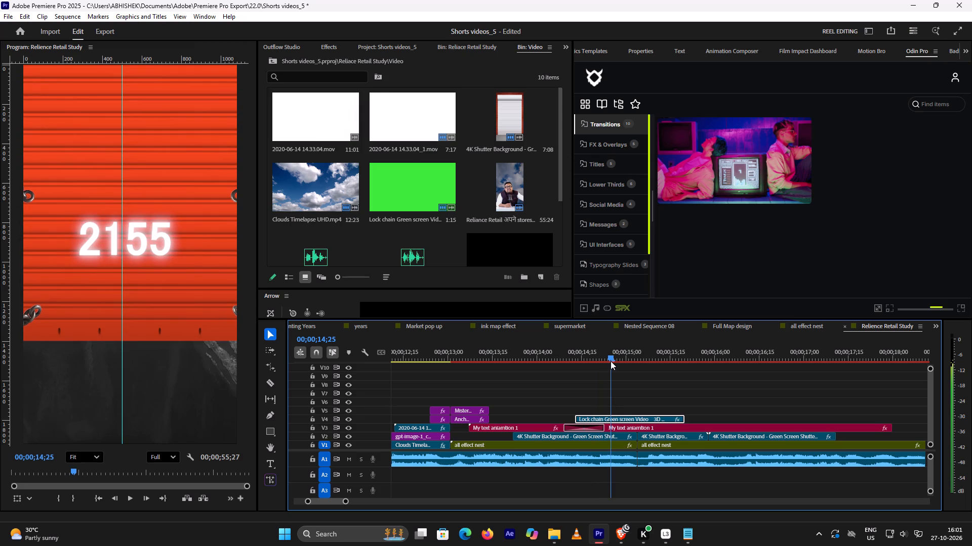
pyautogui.moveTo(611, 361); pyautogui.dragTo(627, 357)
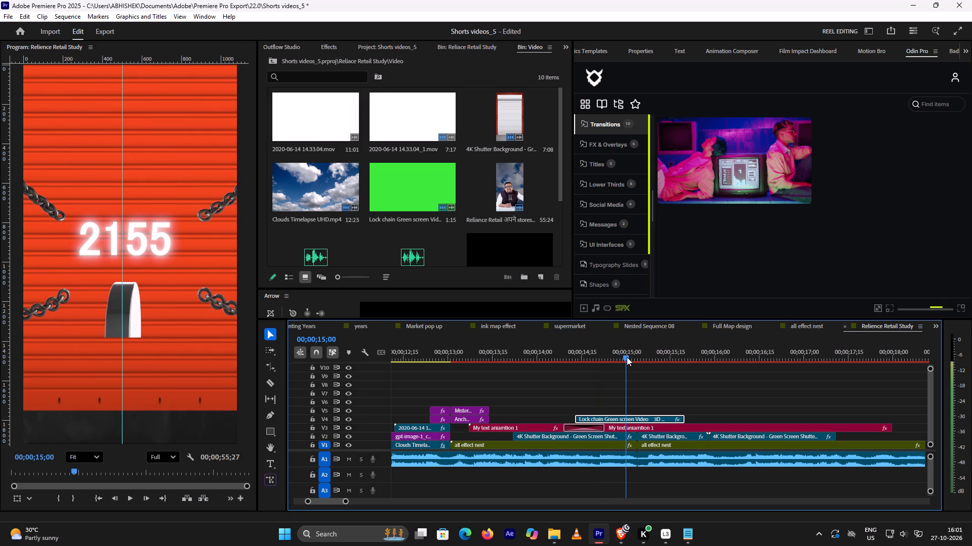
pyautogui.moveTo(627, 357); pyautogui.dragTo(627, 356)
pyautogui.press('space')
pyautogui.press('space')
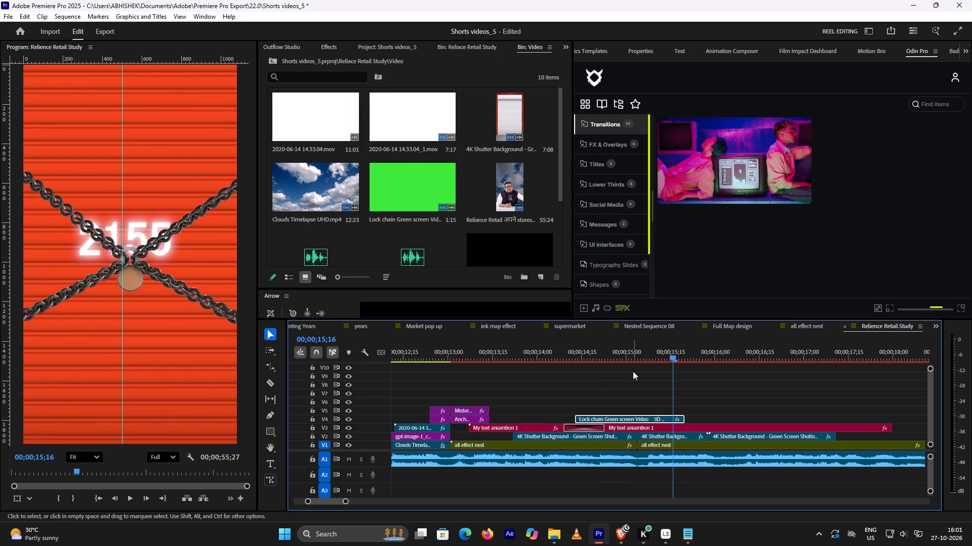
pyautogui.press('space')
pyautogui.press('space')
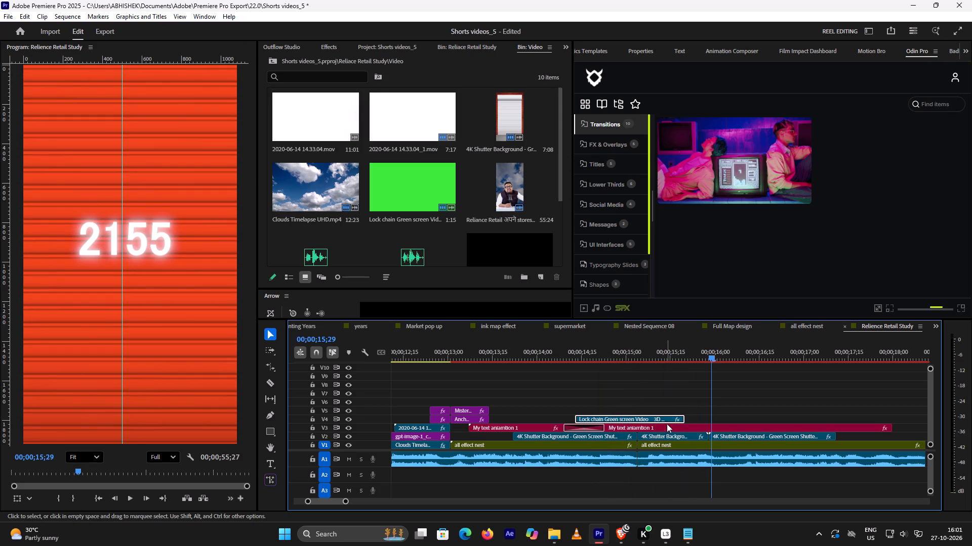
# Duplicate the lock-chain clip and place the copy on V4 directly after the original, starting at 00;00;15;20.
pyautogui.click(668, 420)
pyautogui.keyDown('alt'); pyautogui.moveTo(668, 420); pyautogui.dragTo(683, 412); pyautogui.keyUp('alt')
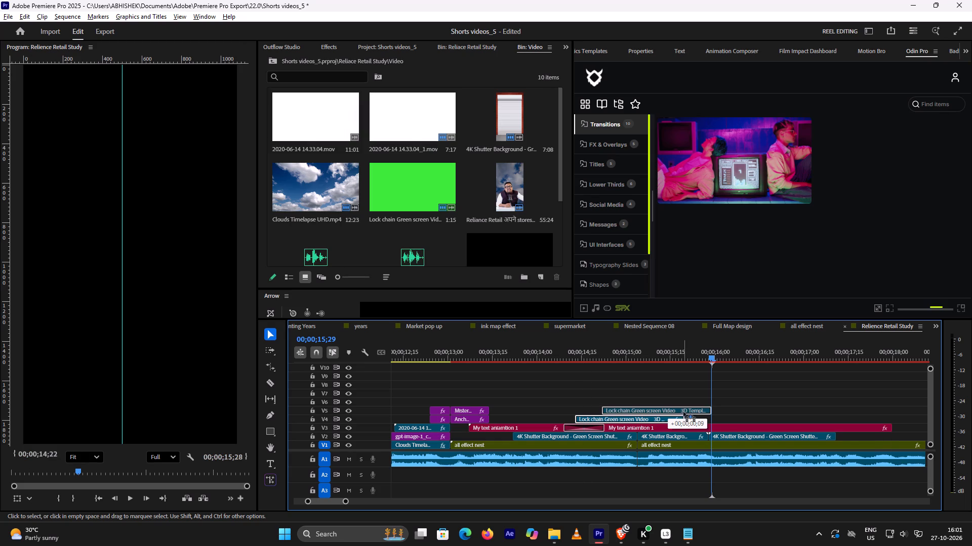
pyautogui.keyDown('alt'); pyautogui.moveTo(683, 412); pyautogui.dragTo(683, 408); pyautogui.keyUp('alt')
pyautogui.click(677, 408)
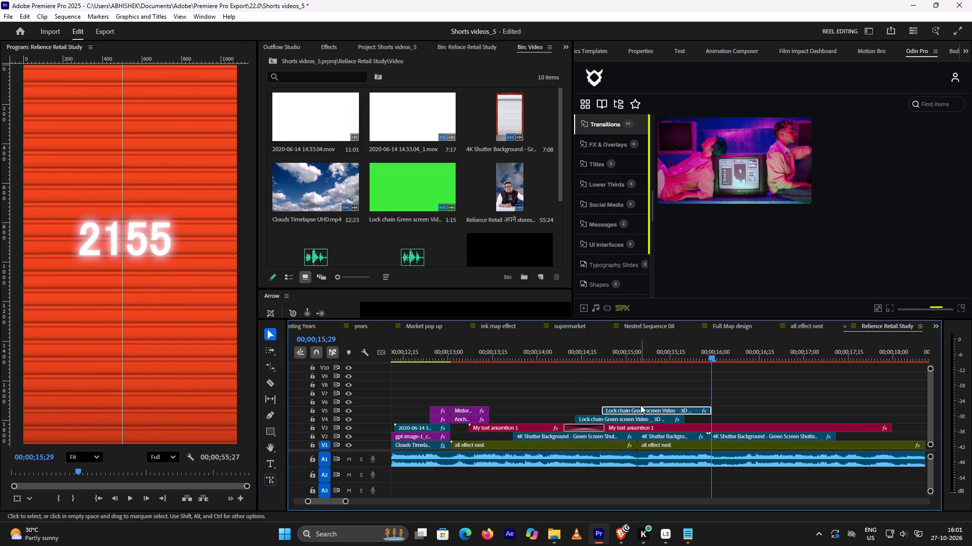
pyautogui.moveTo(640, 405); pyautogui.dragTo(749, 418)
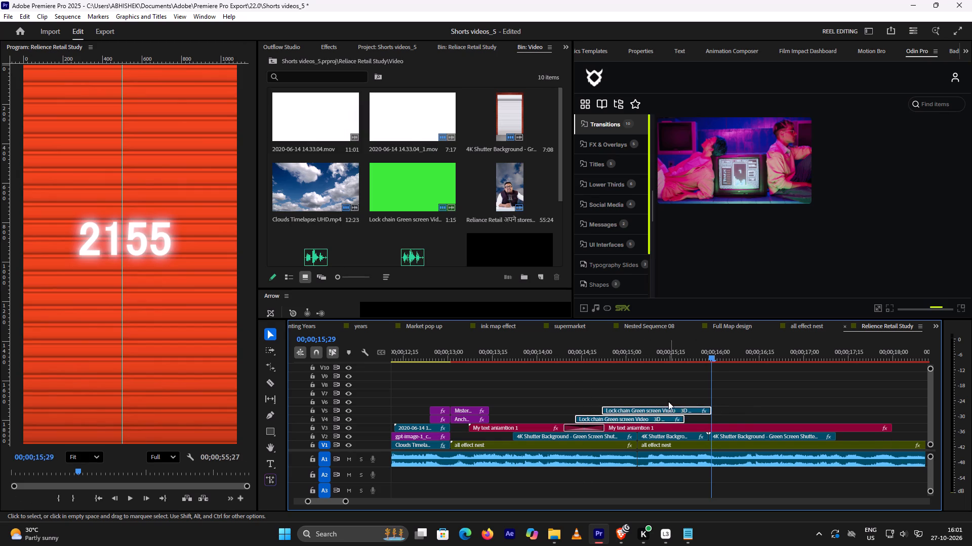
pyautogui.click(654, 385)
pyautogui.click(647, 408)
pyautogui.moveTo(646, 409); pyautogui.dragTo(720, 409)
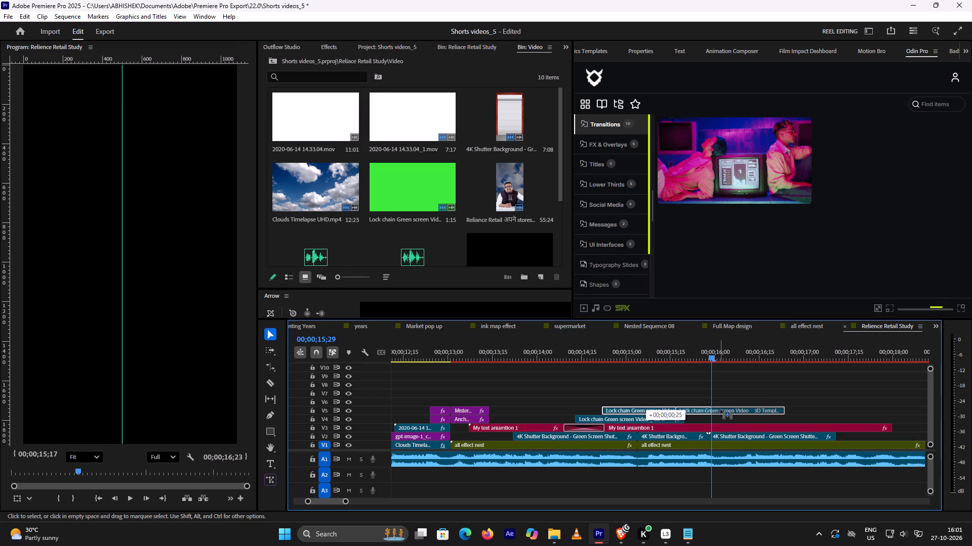
pyautogui.moveTo(720, 409); pyautogui.dragTo(728, 417)
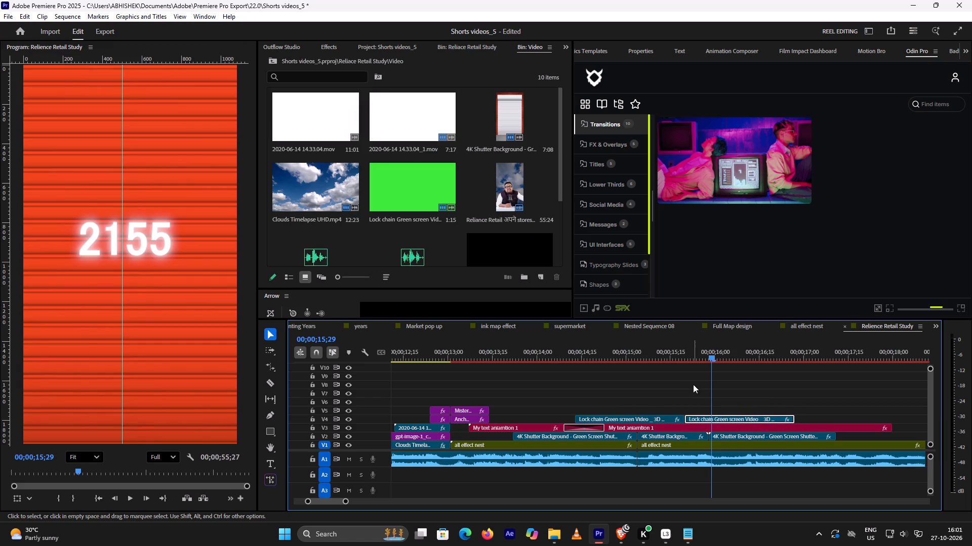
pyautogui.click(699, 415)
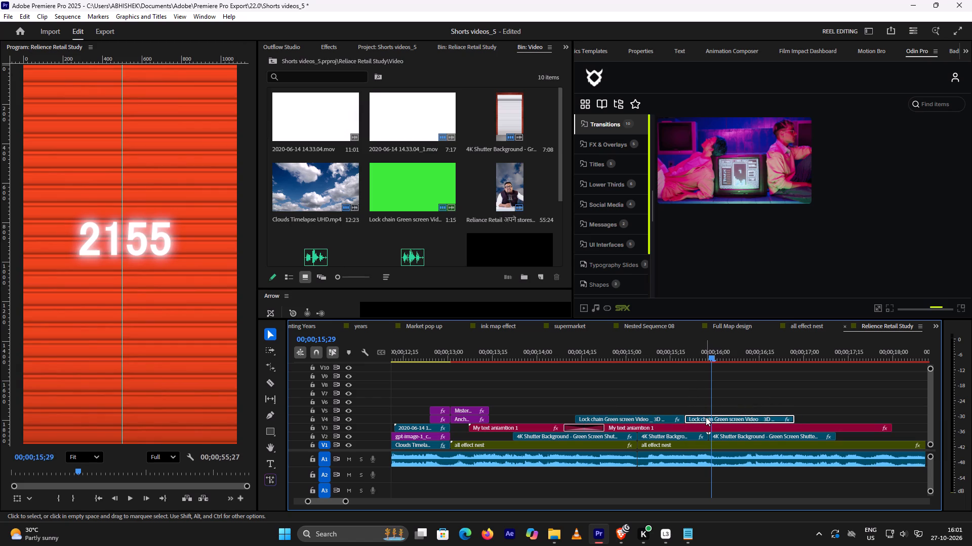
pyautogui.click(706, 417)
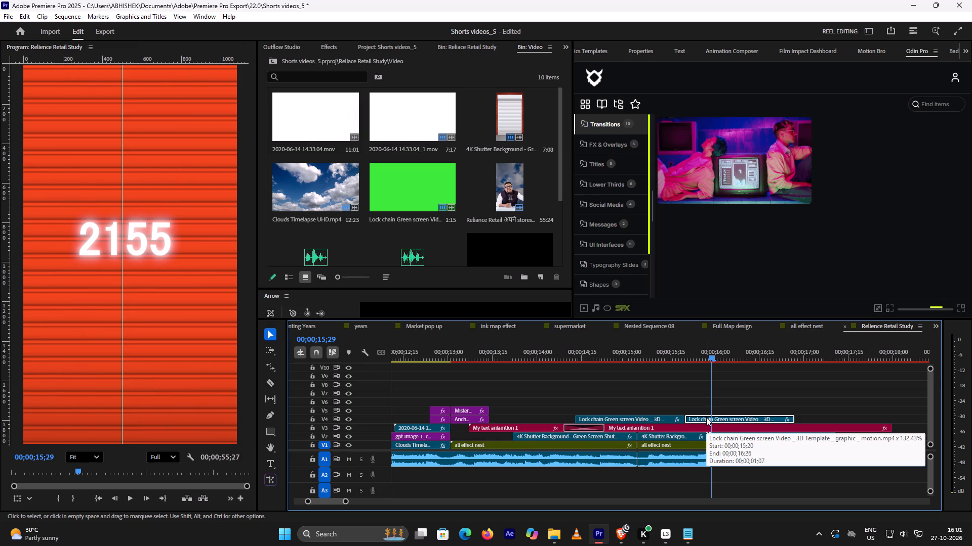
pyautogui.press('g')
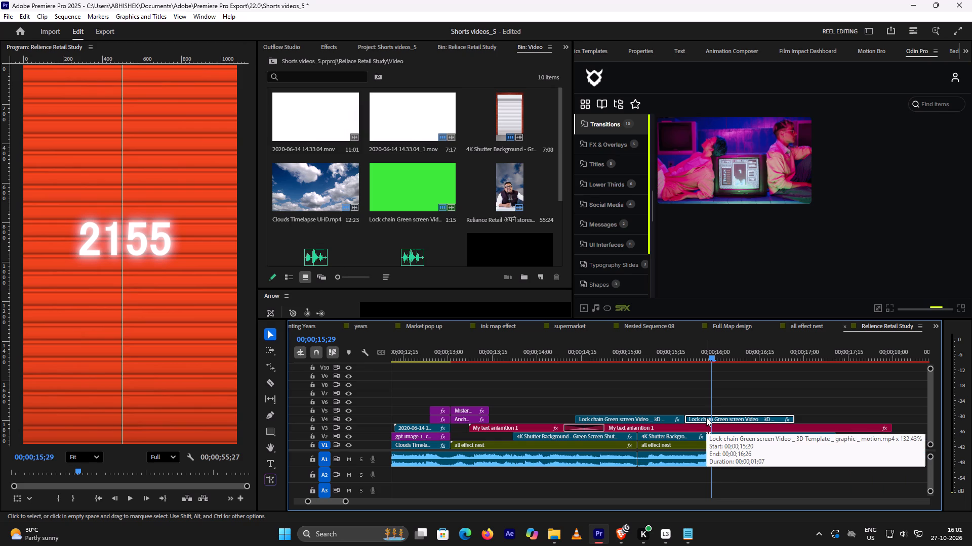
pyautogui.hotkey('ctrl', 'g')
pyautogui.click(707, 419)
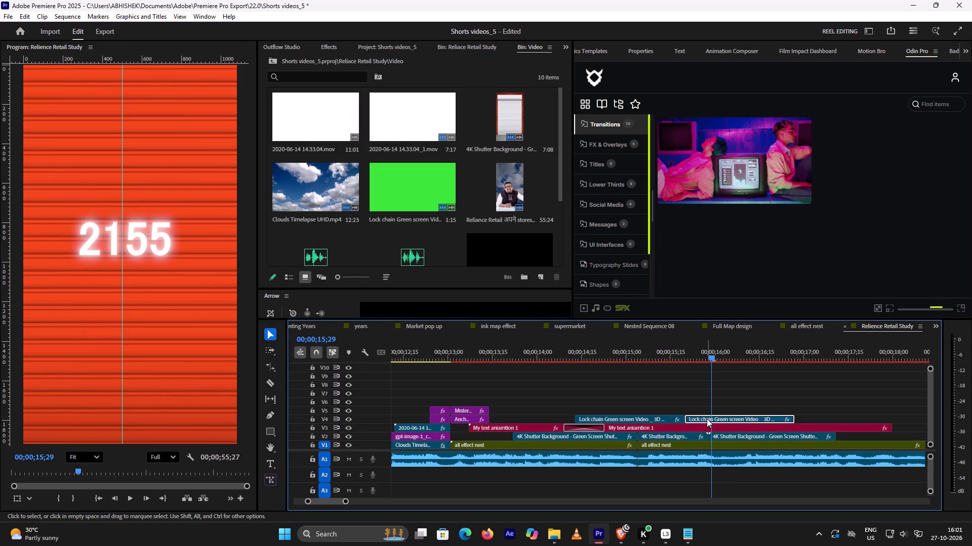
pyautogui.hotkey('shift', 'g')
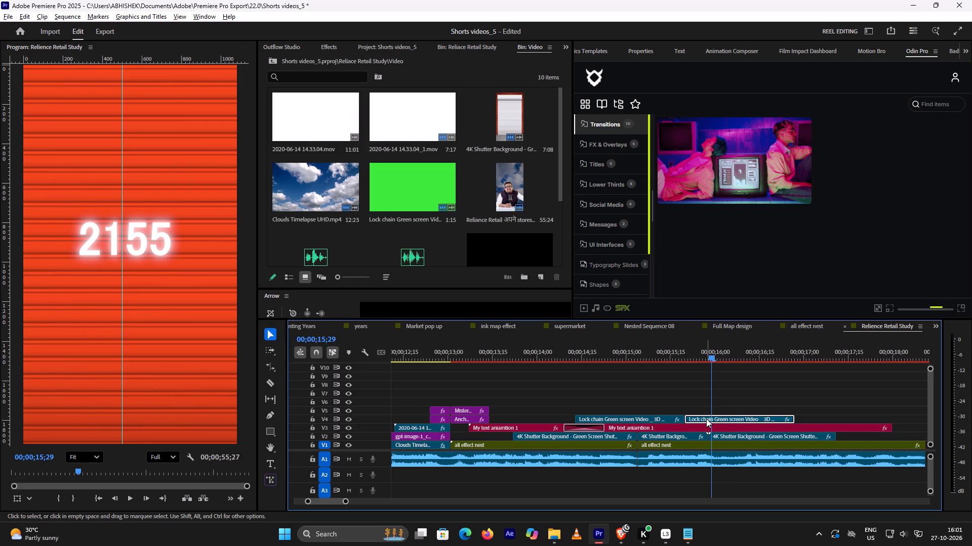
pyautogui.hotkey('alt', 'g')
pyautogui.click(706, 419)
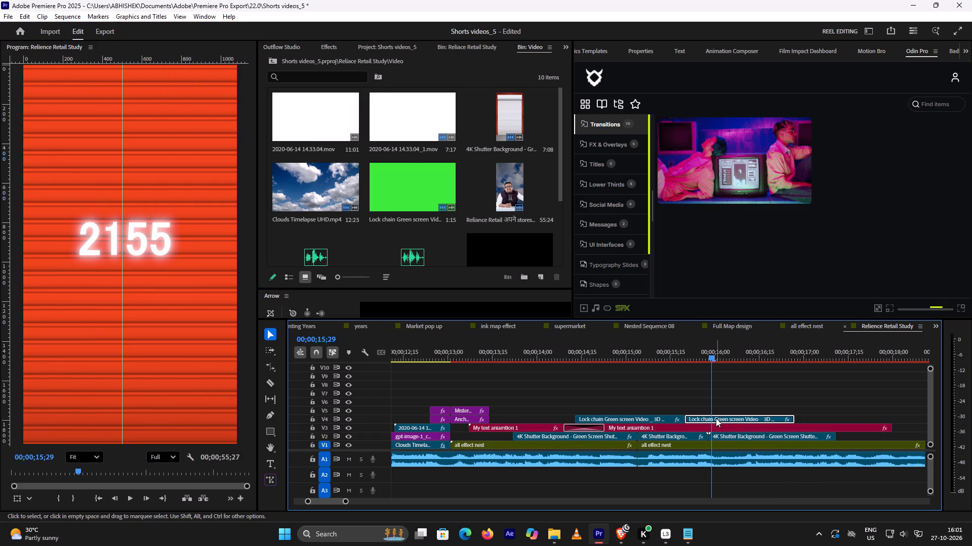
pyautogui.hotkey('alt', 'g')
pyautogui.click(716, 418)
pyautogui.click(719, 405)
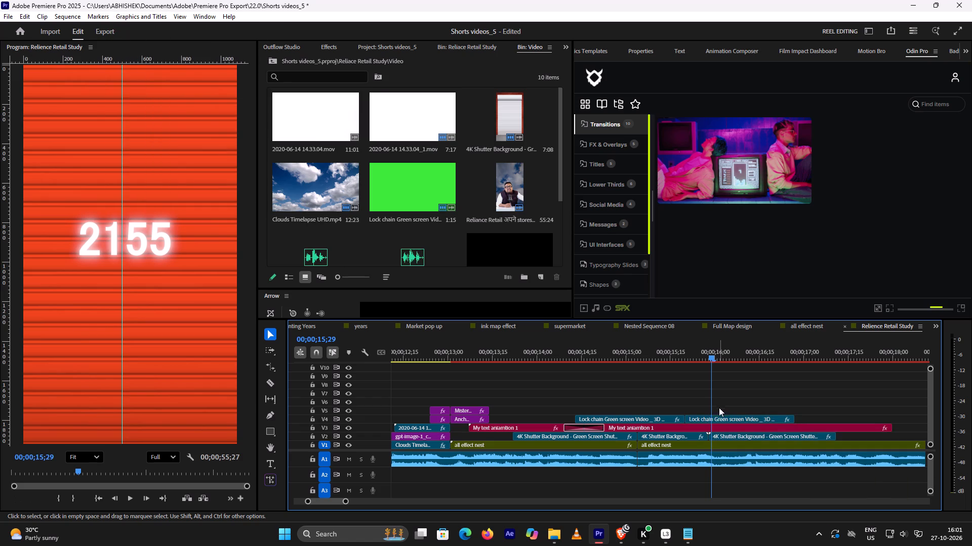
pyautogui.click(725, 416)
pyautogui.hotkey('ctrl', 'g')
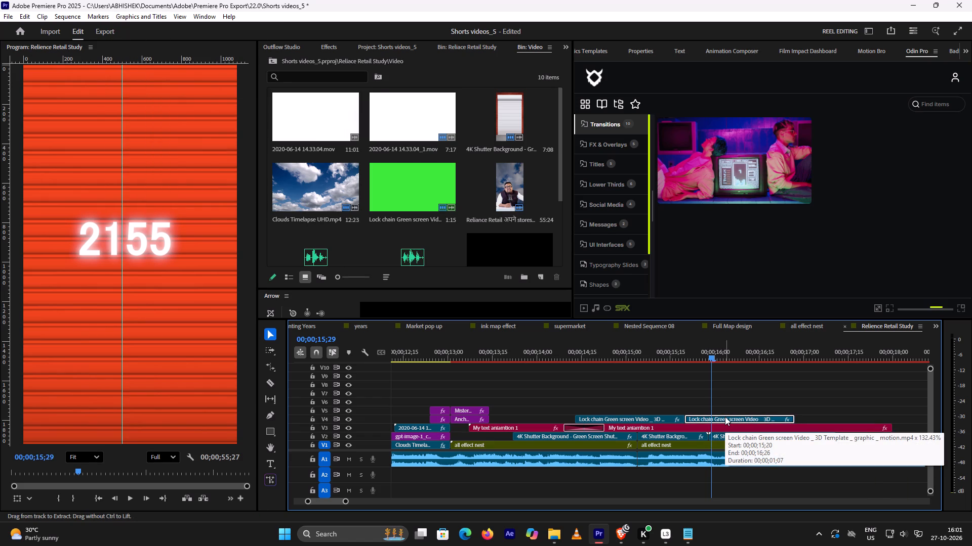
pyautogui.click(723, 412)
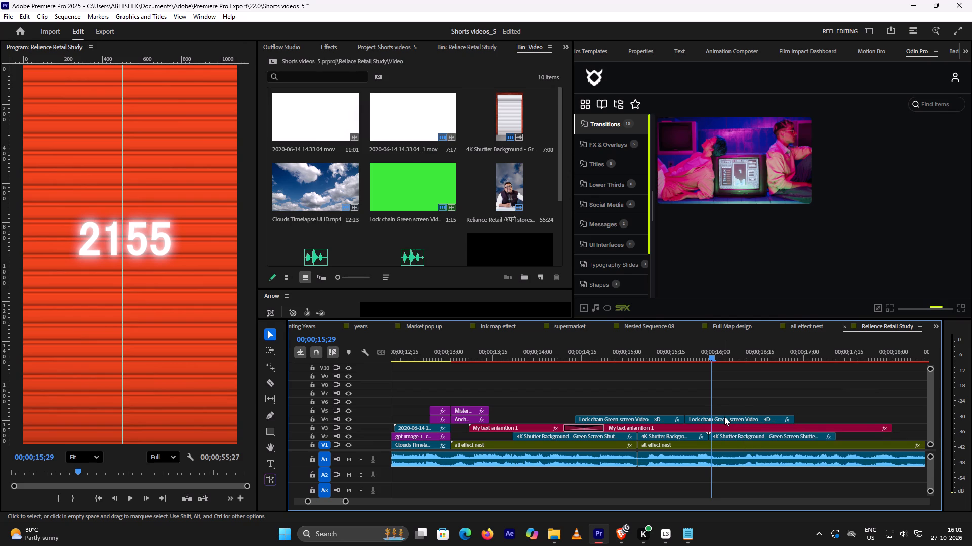
# Reverse the playback speed of the second lock-chain clip on V4, leaving its other speed and duration settings alone.
pyautogui.press('r')
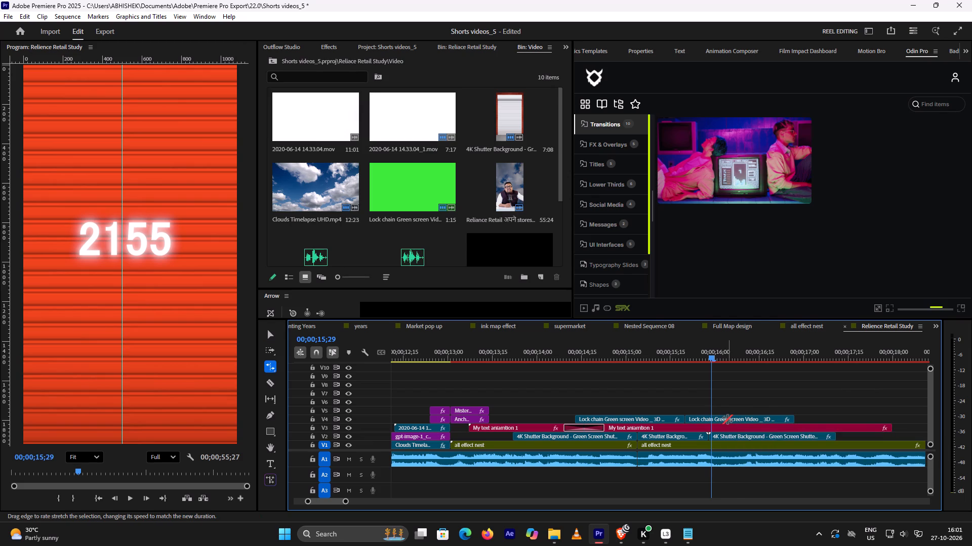
pyautogui.hotkey('ctrl', 'r')
pyautogui.click(727, 419)
pyautogui.hotkey('shift', 'r')
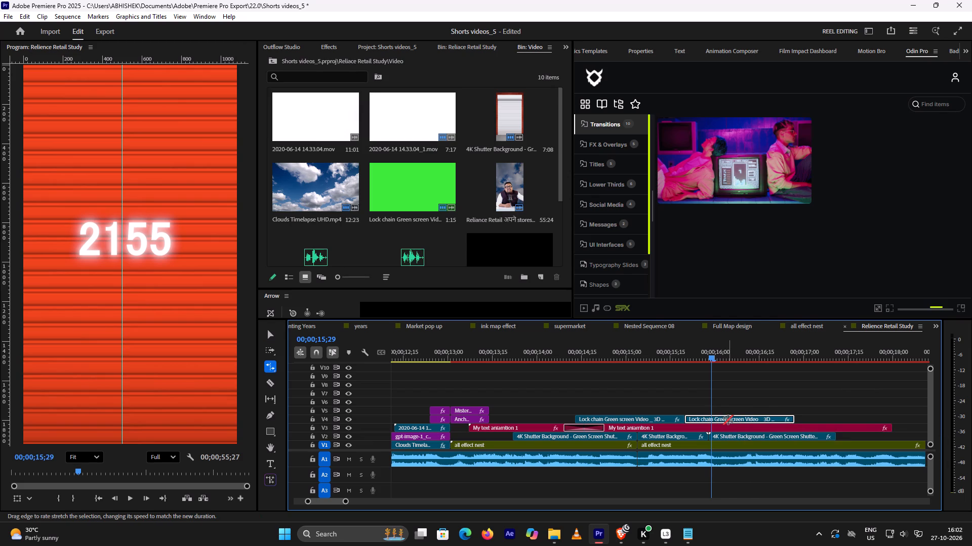
pyautogui.hotkey('ctrl', 'r')
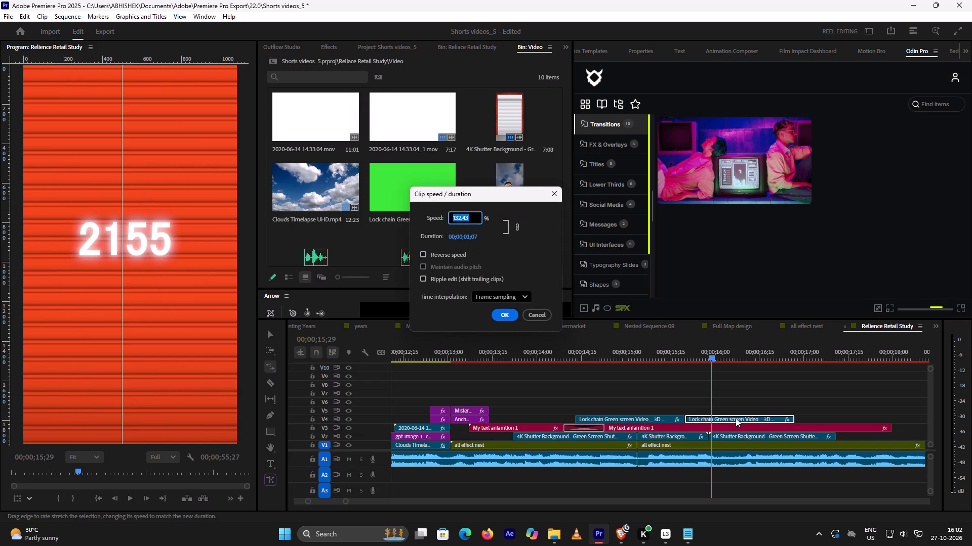
pyautogui.click(423, 254)
pyautogui.click(506, 316)
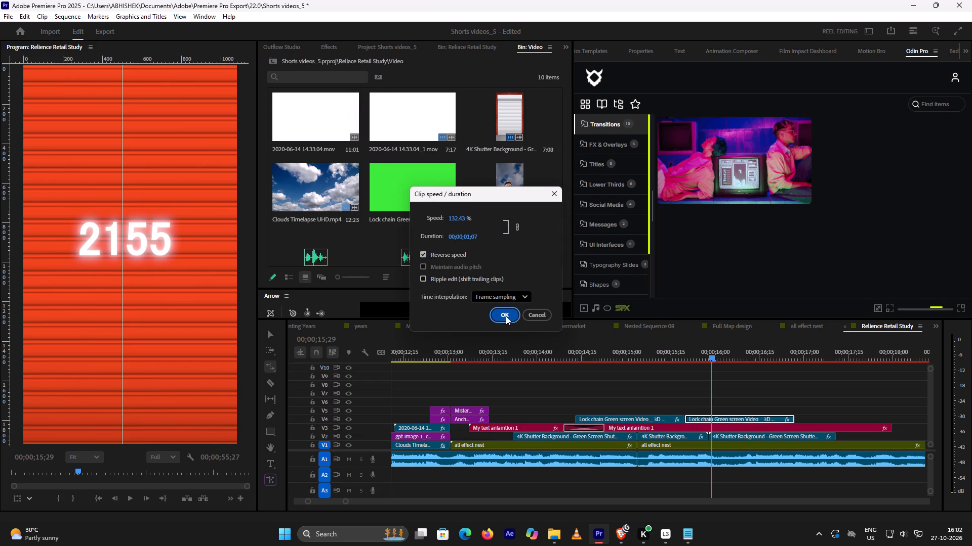
# Play and scrub from about 00;00;15;08 to 00;00;16;14 to check the reversed lock-chain clip against the opening shutter.
pyautogui.click(649, 348)
pyautogui.press('space')
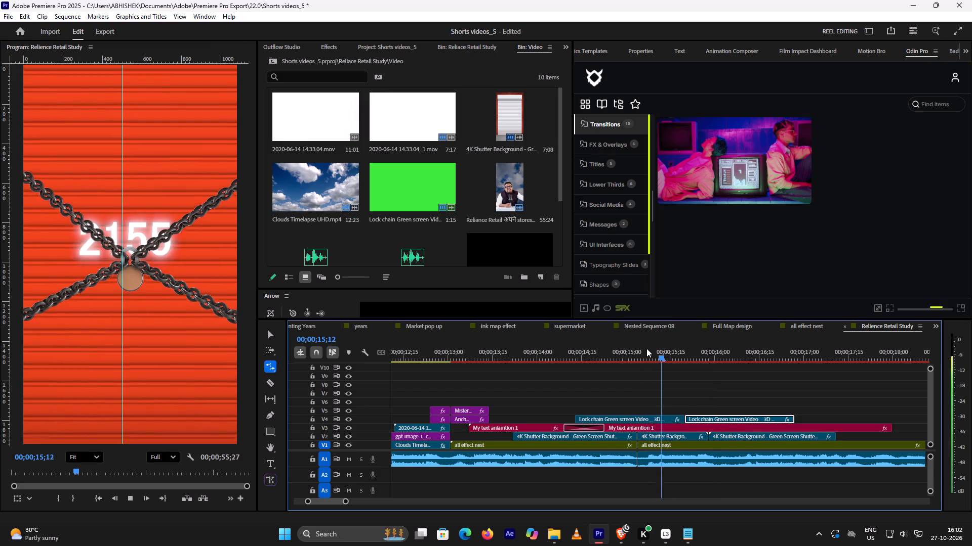
pyautogui.press('space')
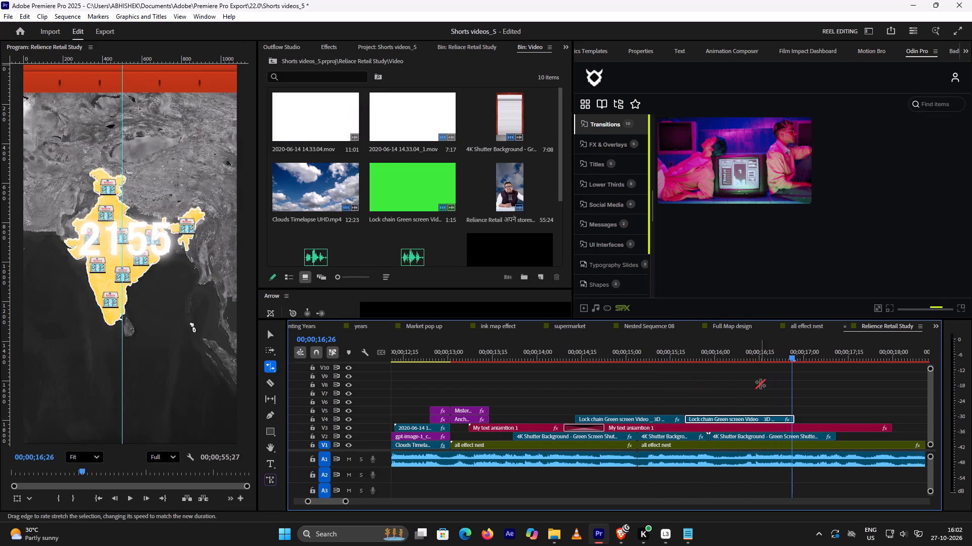
pyautogui.press('v')
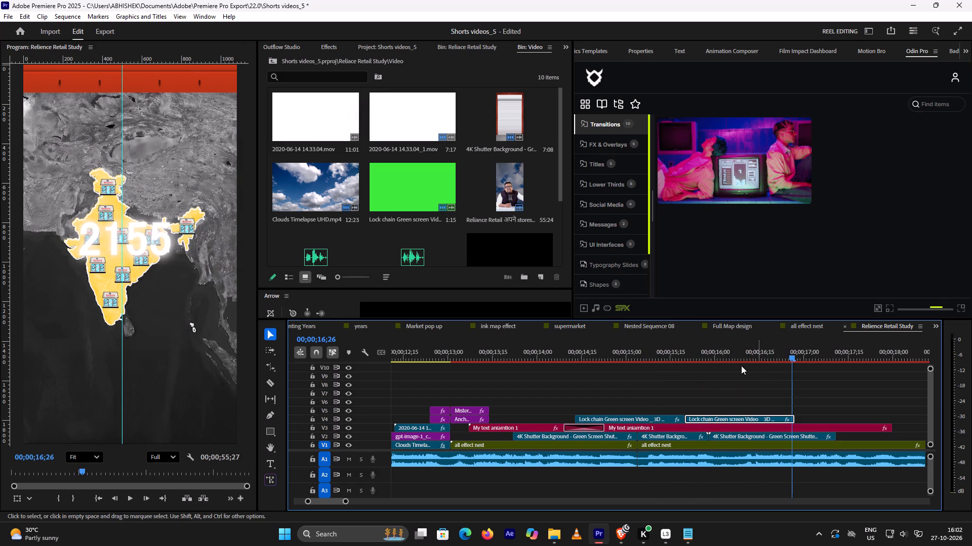
pyautogui.click(678, 351)
pyautogui.moveTo(676, 354); pyautogui.dragTo(689, 356)
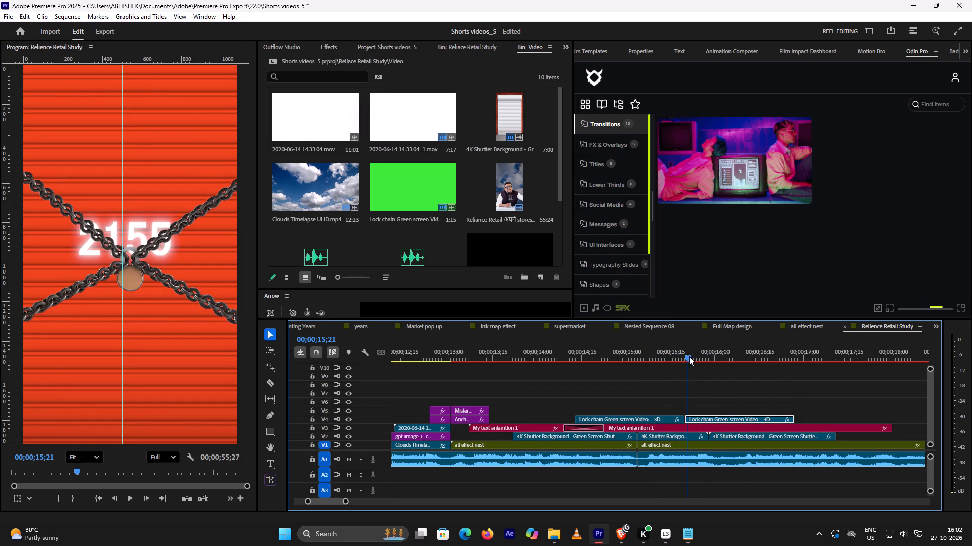
pyautogui.moveTo(689, 356); pyautogui.dragTo(713, 361)
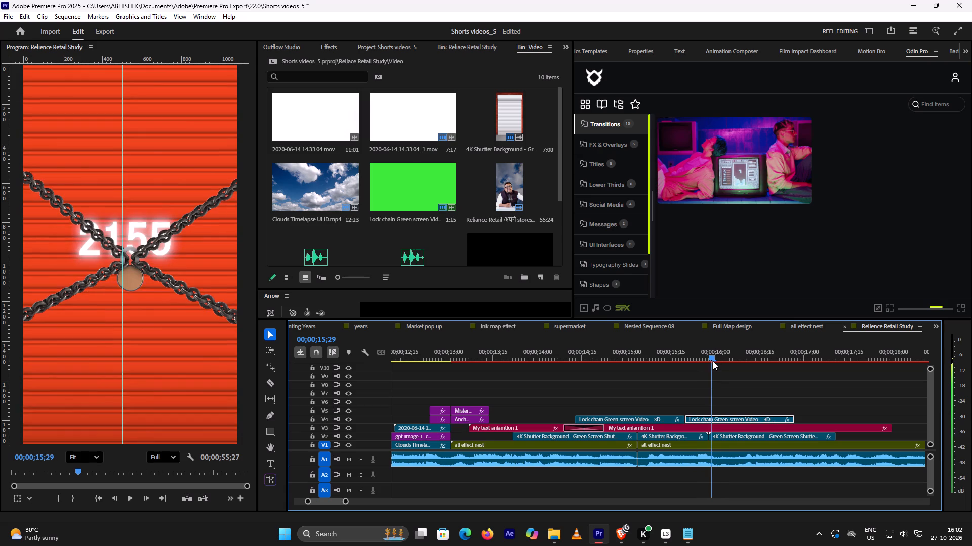
pyautogui.moveTo(713, 361); pyautogui.dragTo(722, 365)
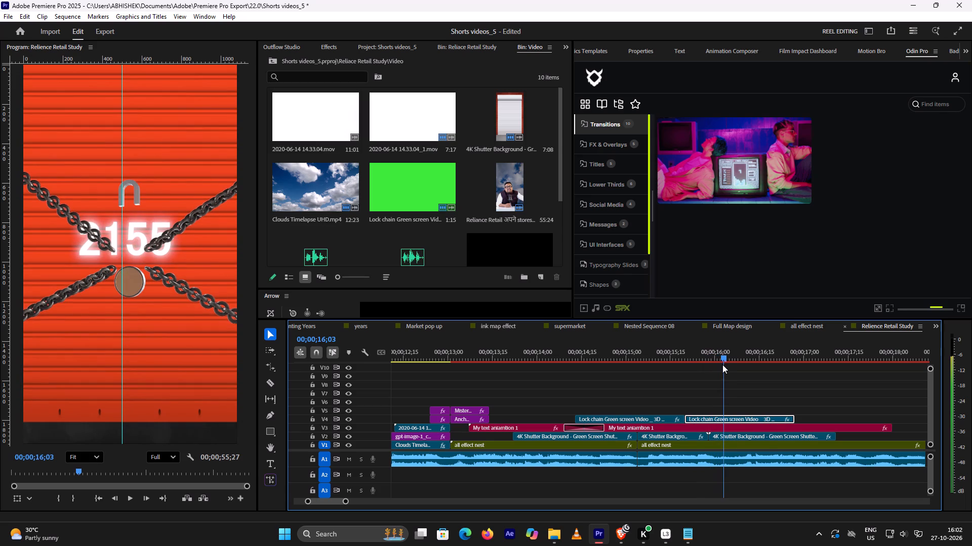
pyautogui.moveTo(722, 365); pyautogui.dragTo(735, 365)
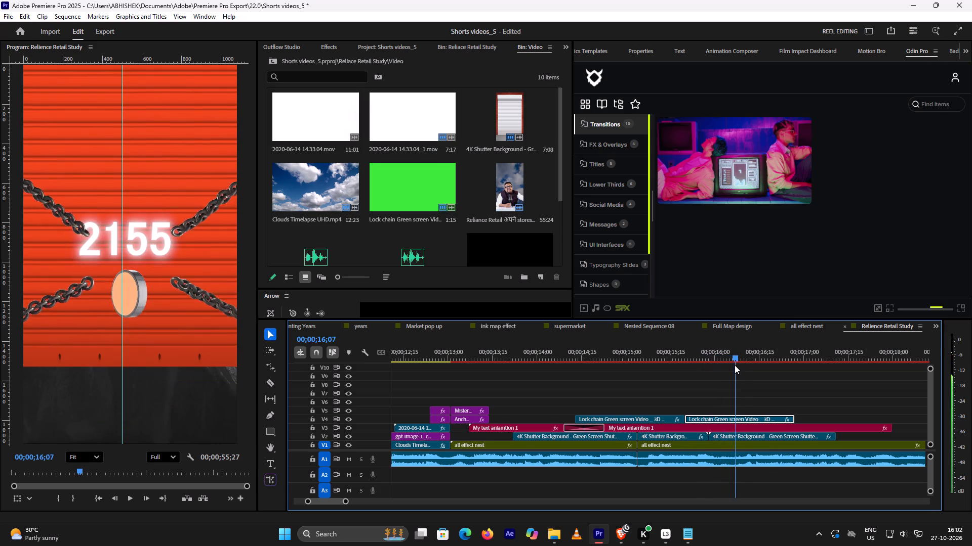
pyautogui.moveTo(735, 365); pyautogui.dragTo(753, 368)
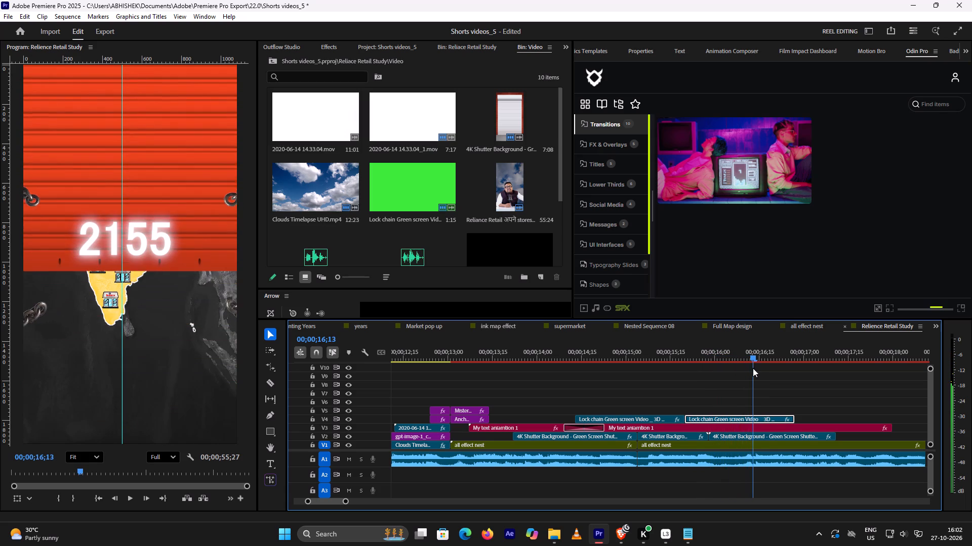
pyautogui.moveTo(753, 368); pyautogui.dragTo(757, 369)
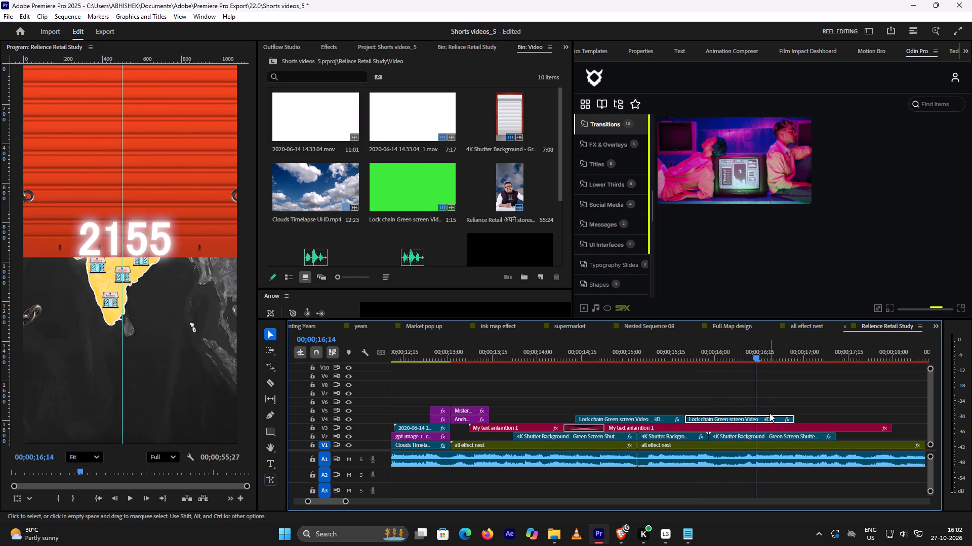
# Rate-stretch the end of the reversed lock-chain clip about eight frames earlier, to about 00;00;16;19.
pyautogui.click(769, 413)
pyautogui.press('r')
pyautogui.click(795, 415)
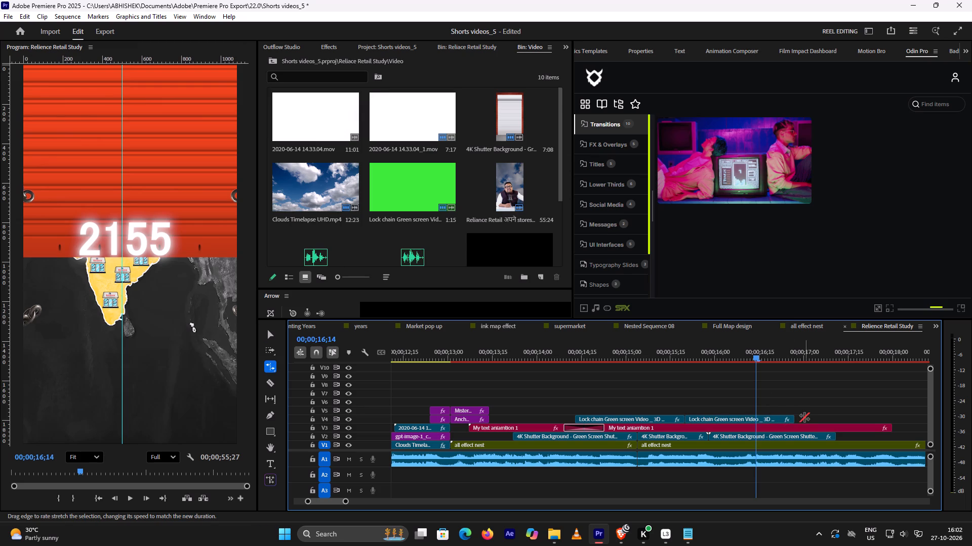
pyautogui.click(794, 417)
pyautogui.moveTo(795, 417); pyautogui.dragTo(777, 413)
pyautogui.click(790, 419)
pyautogui.moveTo(794, 418); pyautogui.dragTo(793, 418)
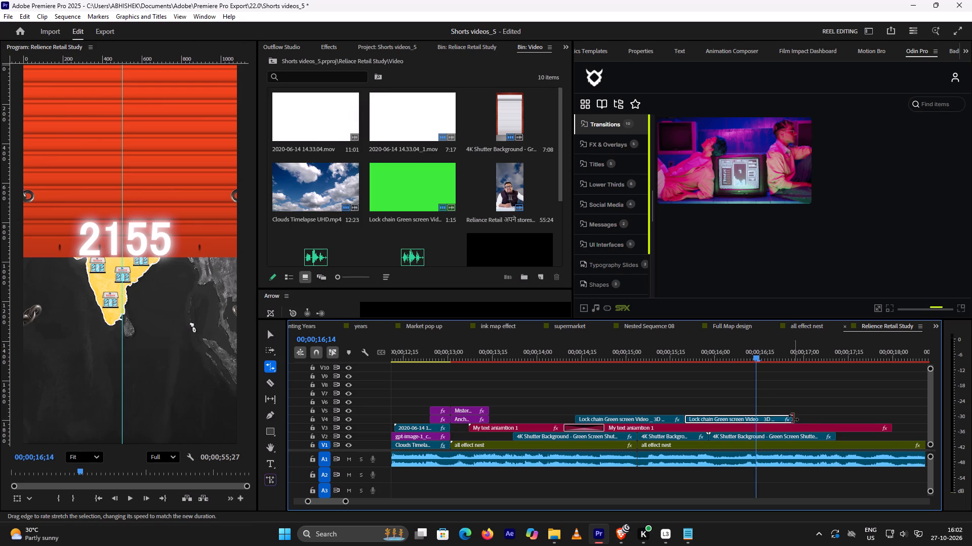
pyautogui.moveTo(793, 418); pyautogui.dragTo(770, 416)
# Play the shortened reversed lock-chain clip several times from about 00;00;15;17 to check the unlocking speed.
pyautogui.click(701, 360)
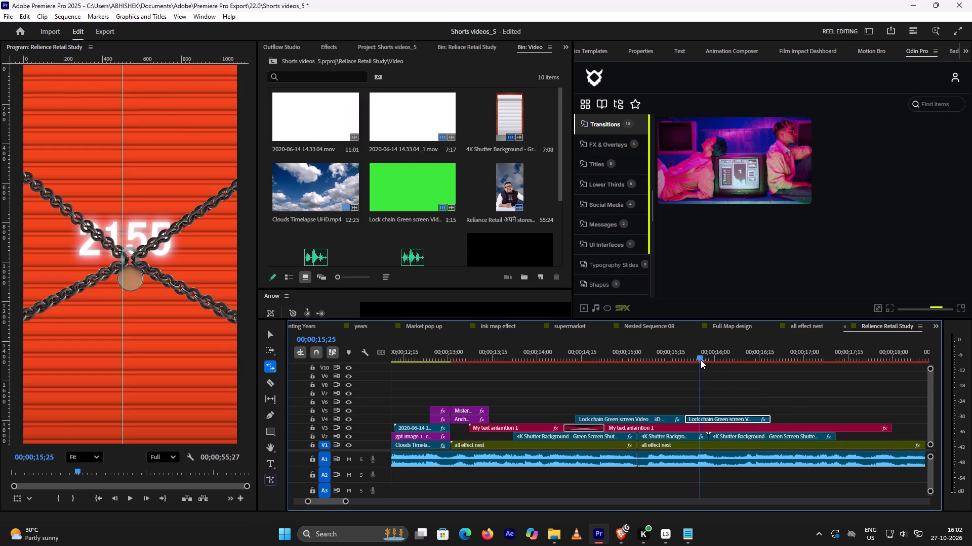
pyautogui.press('space')
pyautogui.press('space')
pyautogui.press('space')
pyautogui.press('space')
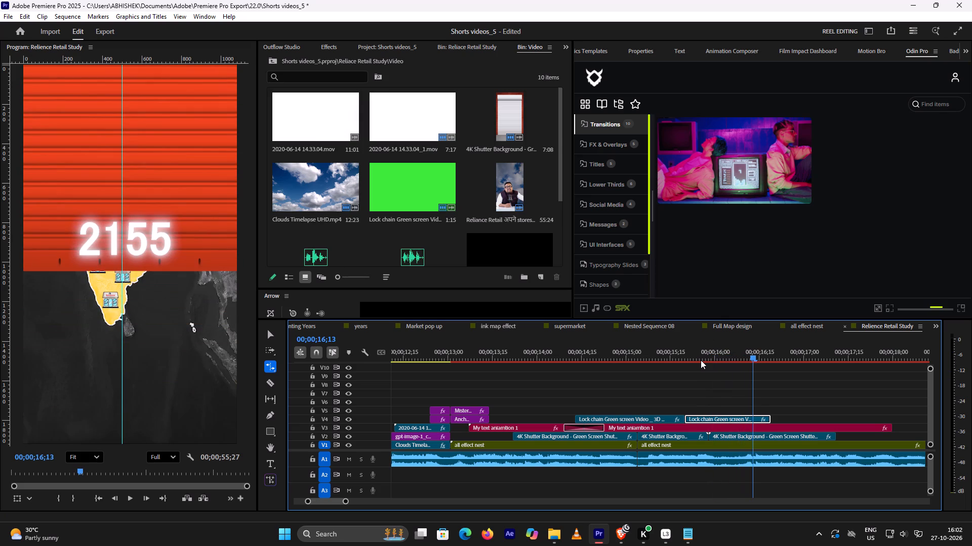
pyautogui.click(677, 354)
pyautogui.press('space')
pyautogui.press('space')
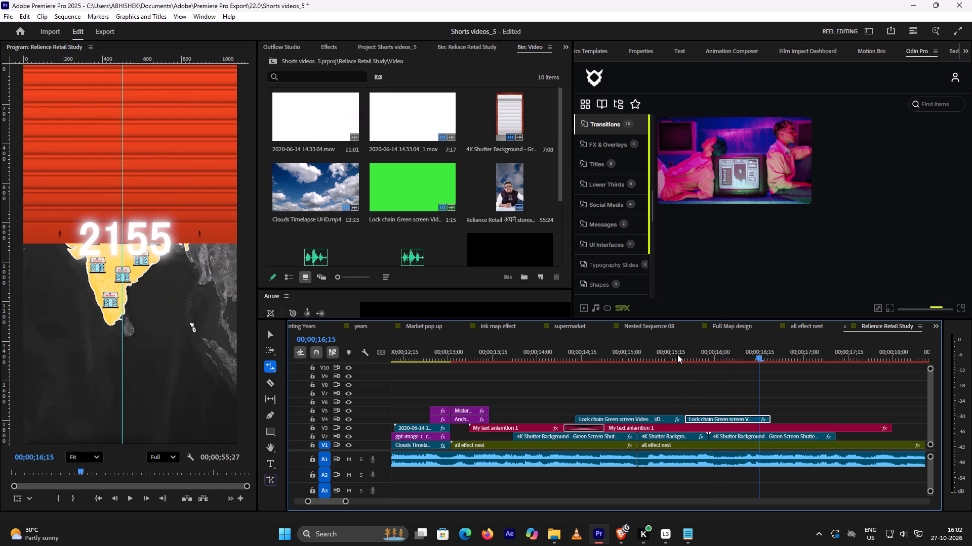
pyautogui.click(677, 354)
pyautogui.press('space')
pyautogui.press('space')
pyautogui.click(677, 354)
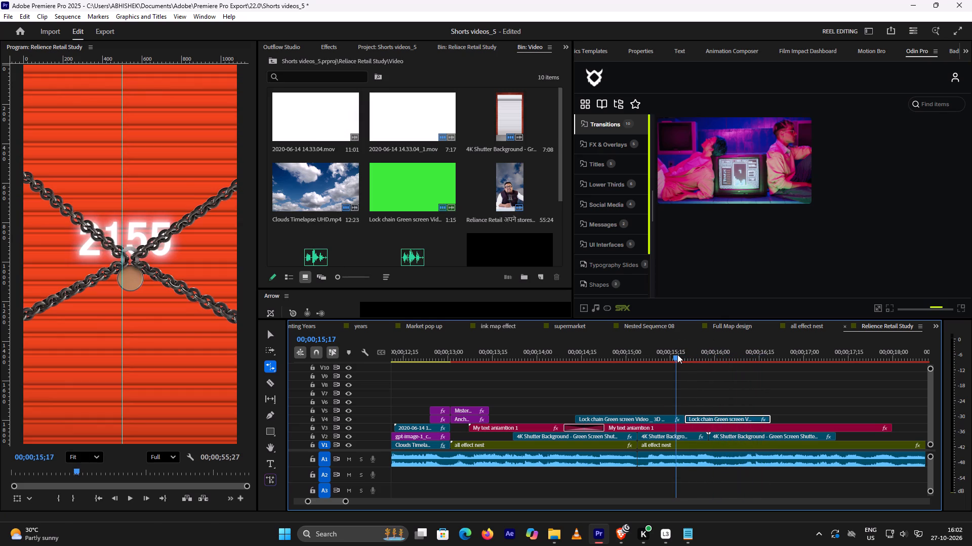
# Switch to the YouTube tutorial in Brave, watch how the 2155 text ends over the chains, and return to Premiere Pro.
pyautogui.click(619, 543)
pyautogui.press('space')
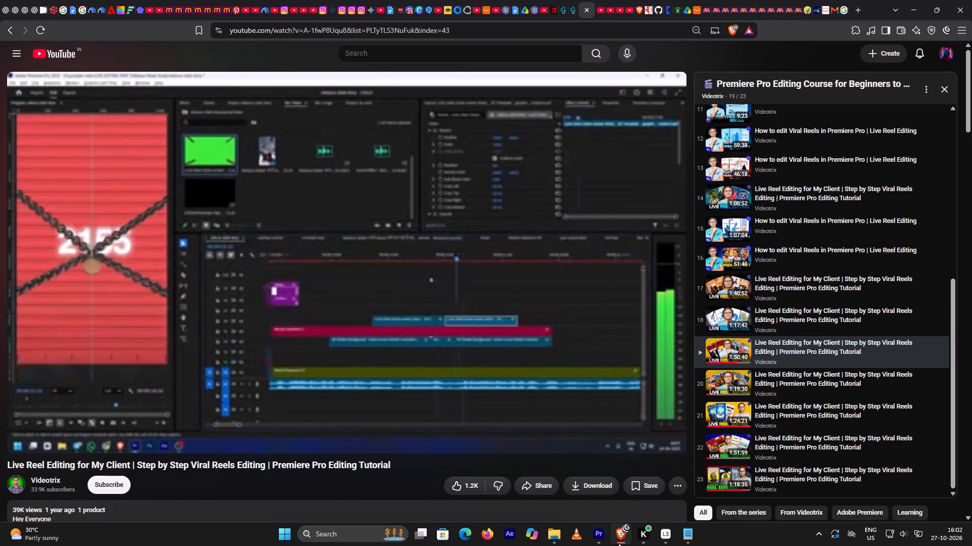
pyautogui.press('space')
pyautogui.press('space')
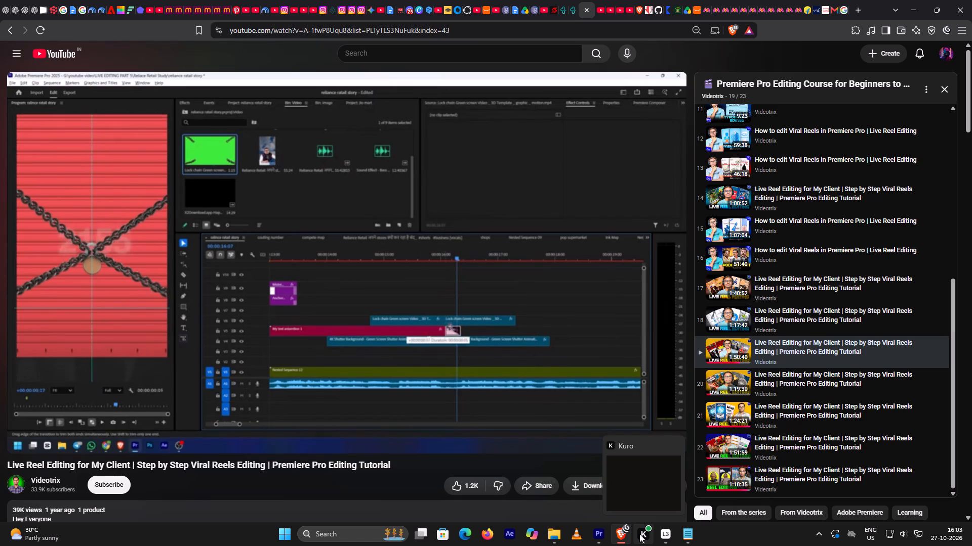
pyautogui.press('space')
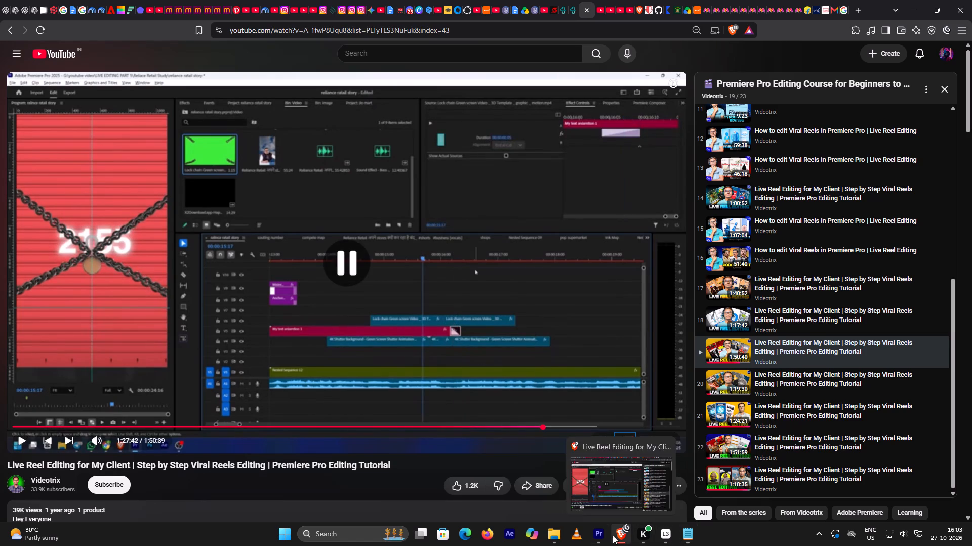
pyautogui.click(603, 538)
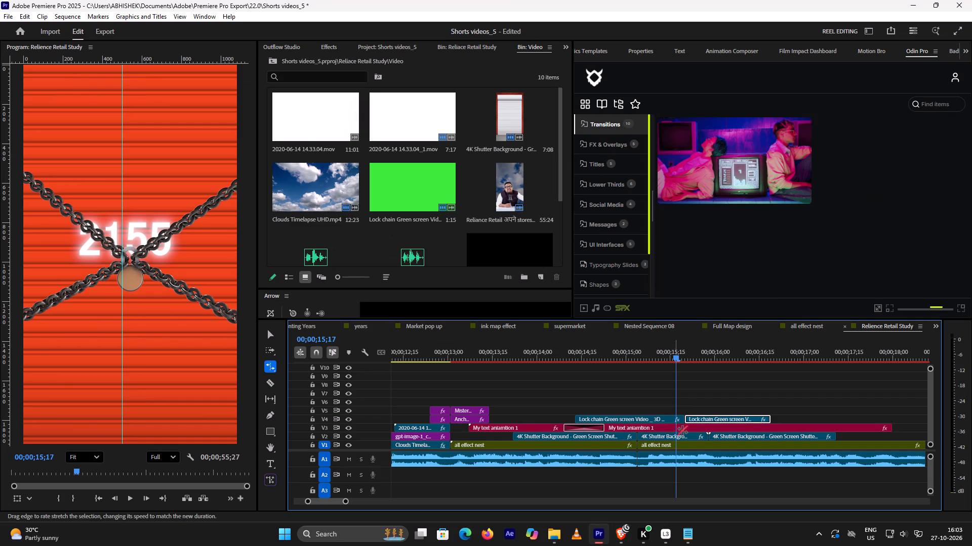
# Replay the unlocking from 00;00;15;20 and compare the 2155 text's timing with the tutorial in Brave, returning to Premiere Pro.
pyautogui.press('v')
pyautogui.click(717, 350)
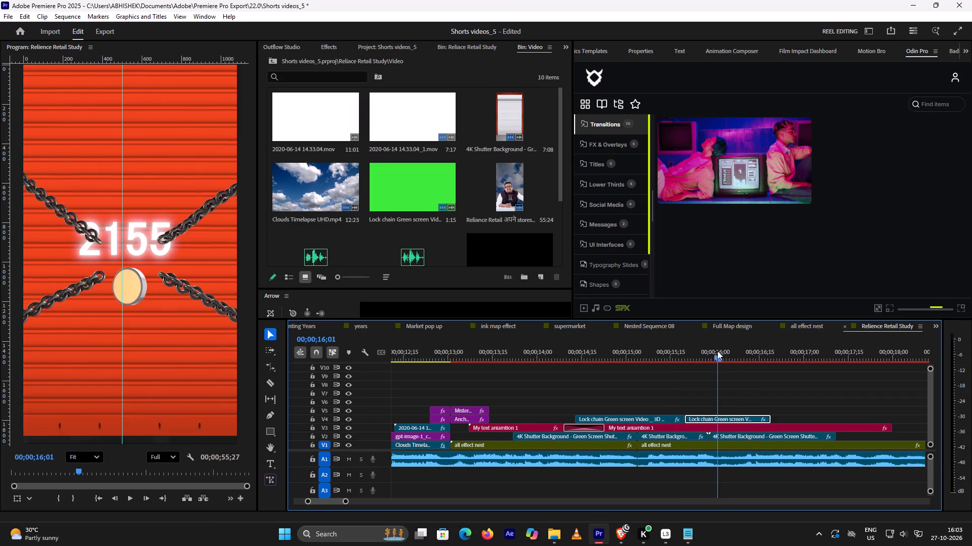
pyautogui.press('space')
pyautogui.press('space')
pyautogui.click(687, 357)
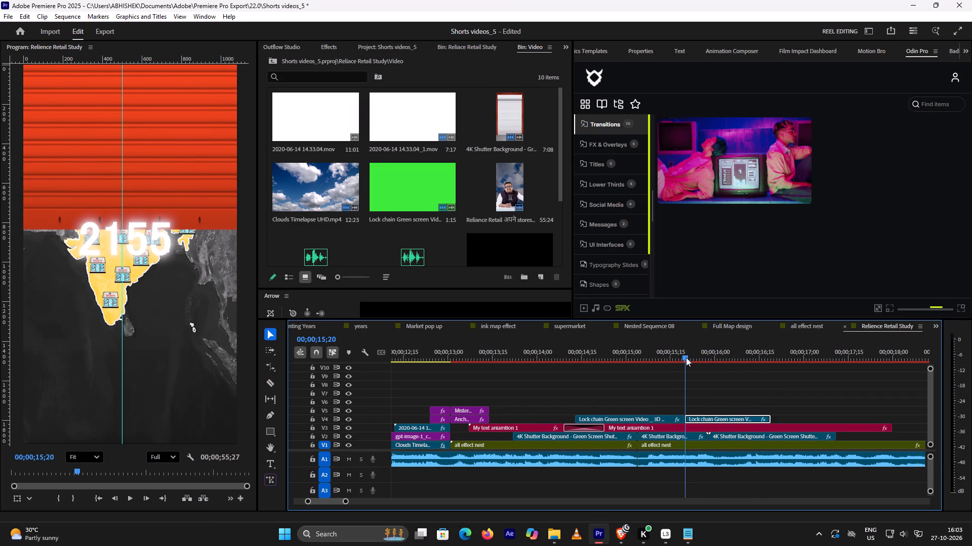
pyautogui.press('space')
pyautogui.press('space')
pyautogui.click(782, 431)
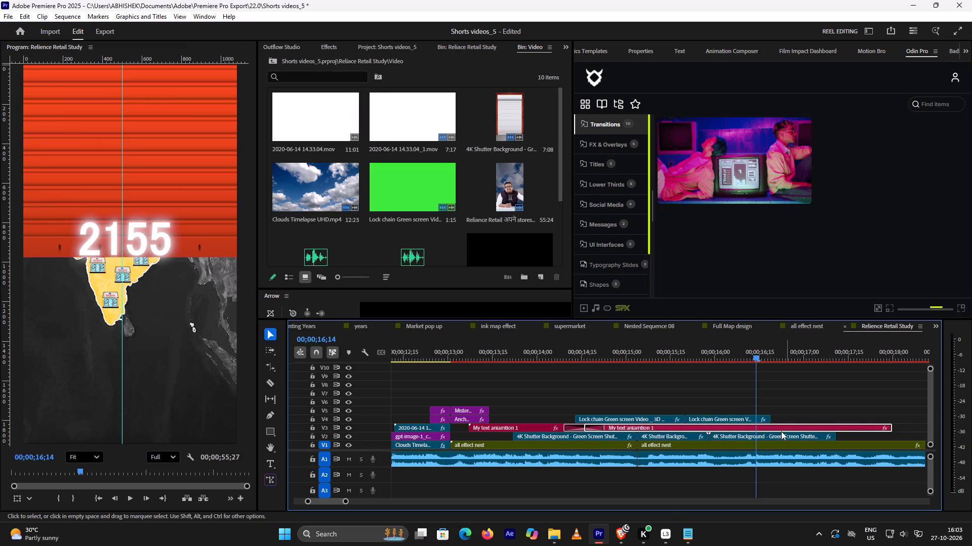
pyautogui.click(627, 542)
pyautogui.press('space')
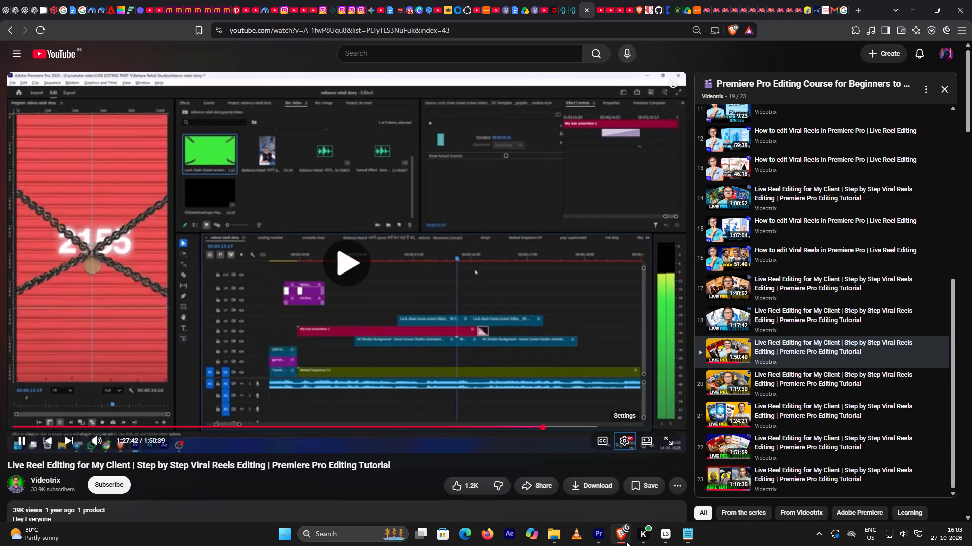
pyautogui.press('space')
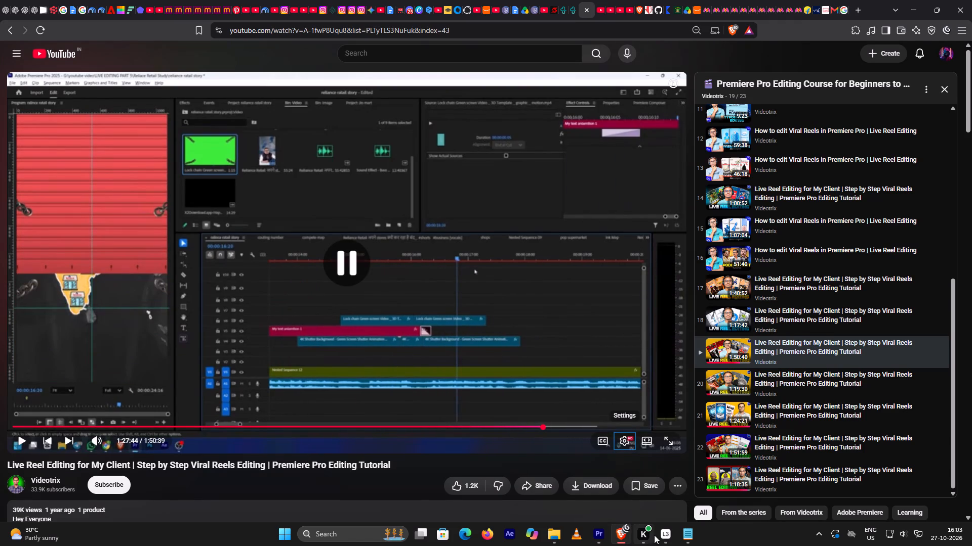
pyautogui.click(620, 532)
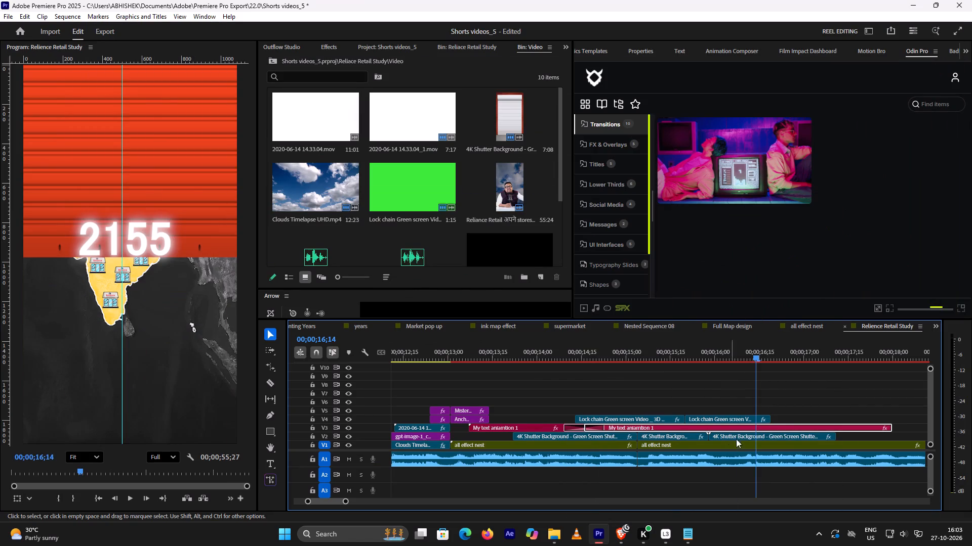
# Play the lock and shutter opening from about 00;00;15;08 through 00;00;17;00 to examine the 2155 text's timing.
pyautogui.click(703, 354)
pyautogui.press('space')
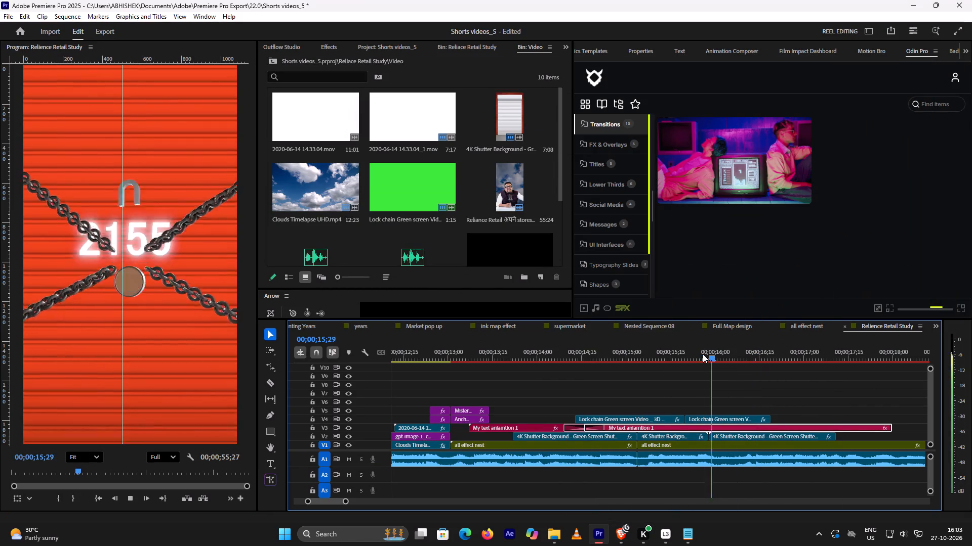
pyautogui.press('space')
pyautogui.click(649, 352)
pyautogui.press('space')
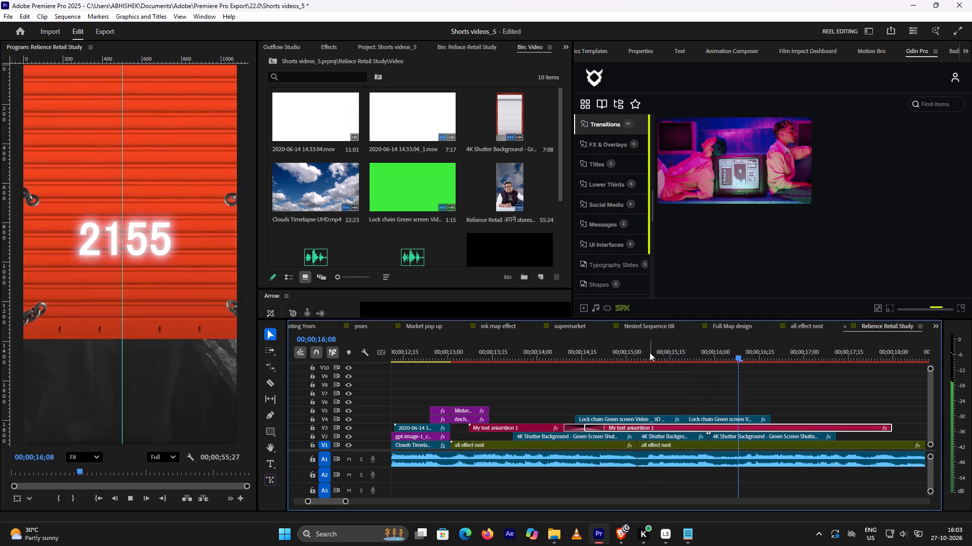
pyautogui.press('space')
pyautogui.press('space')
pyautogui.press('space')
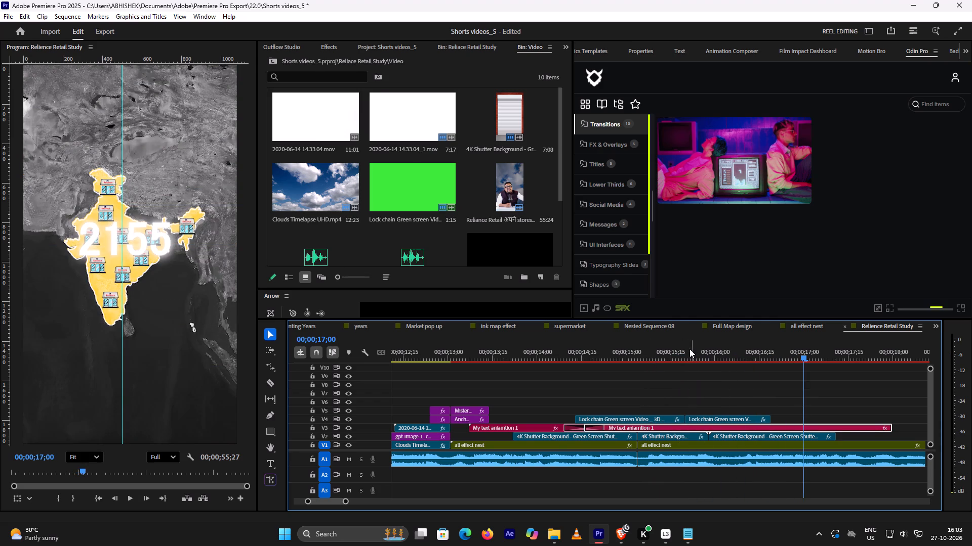
# Play from 00;00;15;20 to 00;00;16;01 and trim the end of the second text animation clip on V3 to that point.
pyautogui.click(687, 348)
pyautogui.press('space')
pyautogui.press('space')
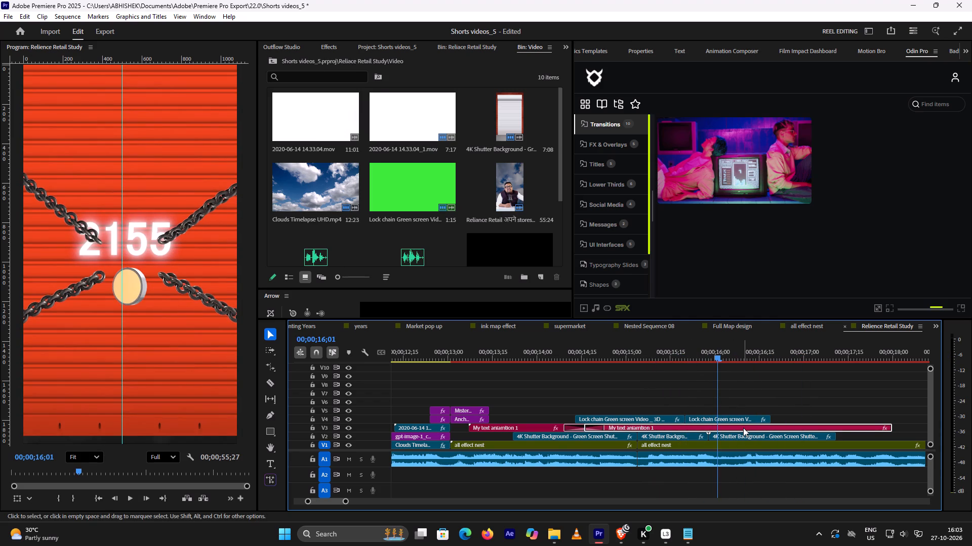
pyautogui.click(743, 428)
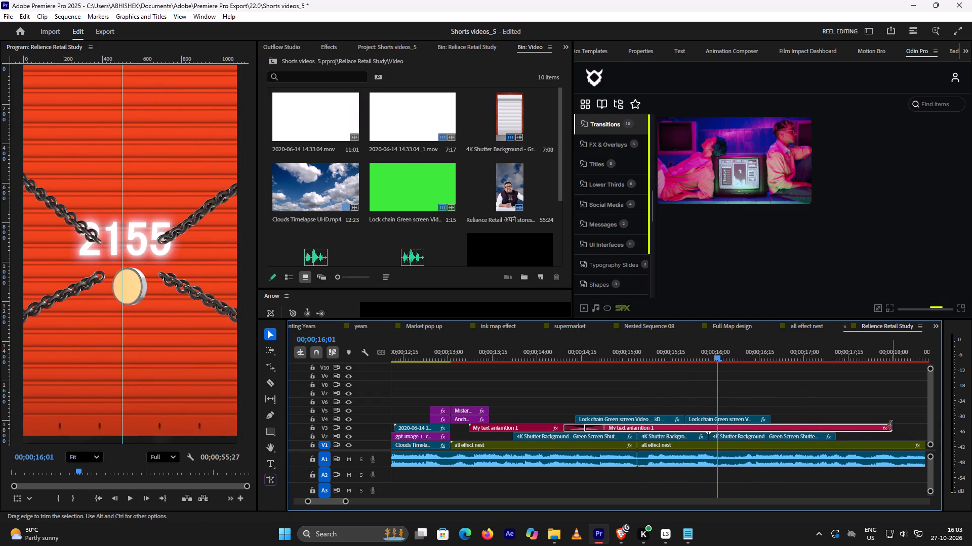
pyautogui.moveTo(892, 426); pyautogui.dragTo(716, 423)
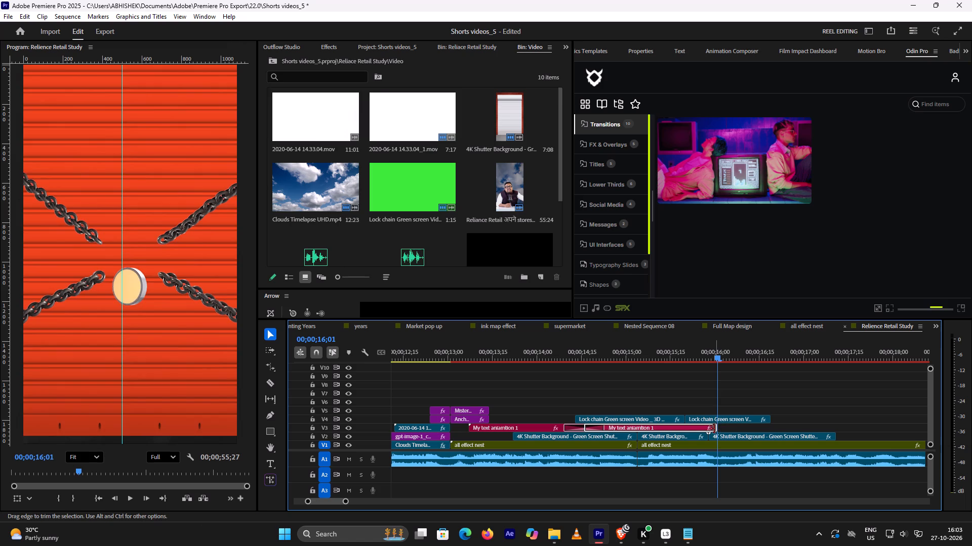
# Extend the end of the second text animation clip on V3 a few frames past 00;00;16;01.
pyautogui.moveTo(716, 426); pyautogui.dragTo(720, 426)
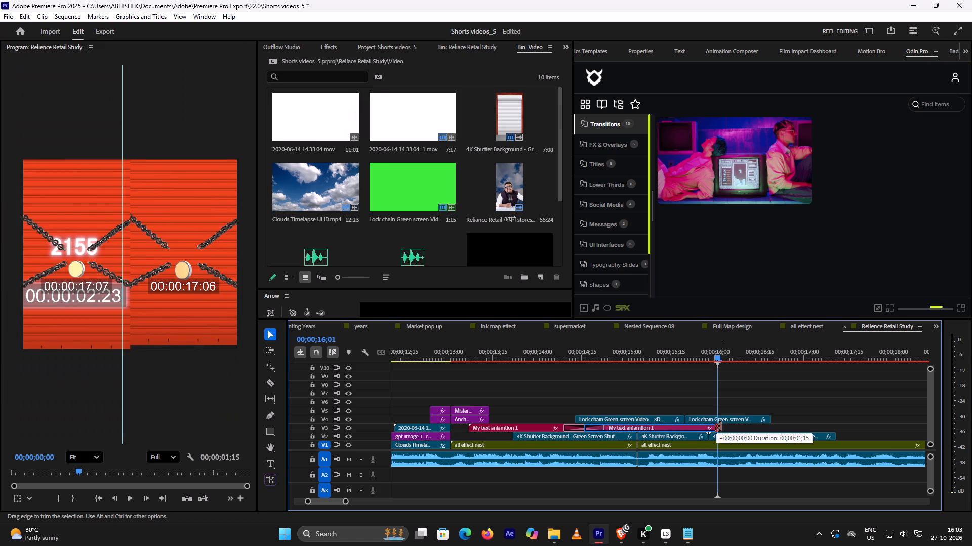
pyautogui.moveTo(720, 426); pyautogui.dragTo(724, 426)
# Apply the default transition to the end of the second text animation clip on V3 so the 2155 text fades out.
pyautogui.click(713, 429)
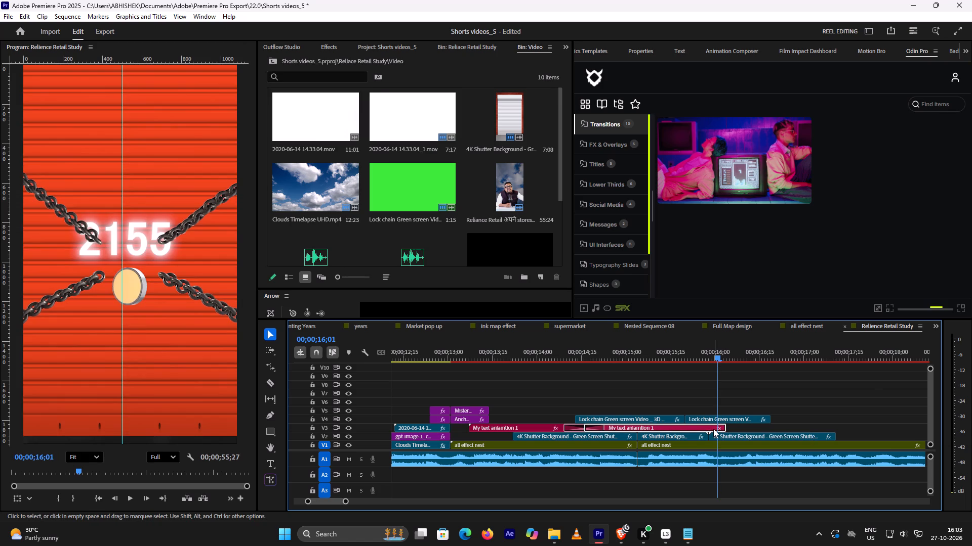
pyautogui.rightClick(713, 429)
pyautogui.click(686, 385)
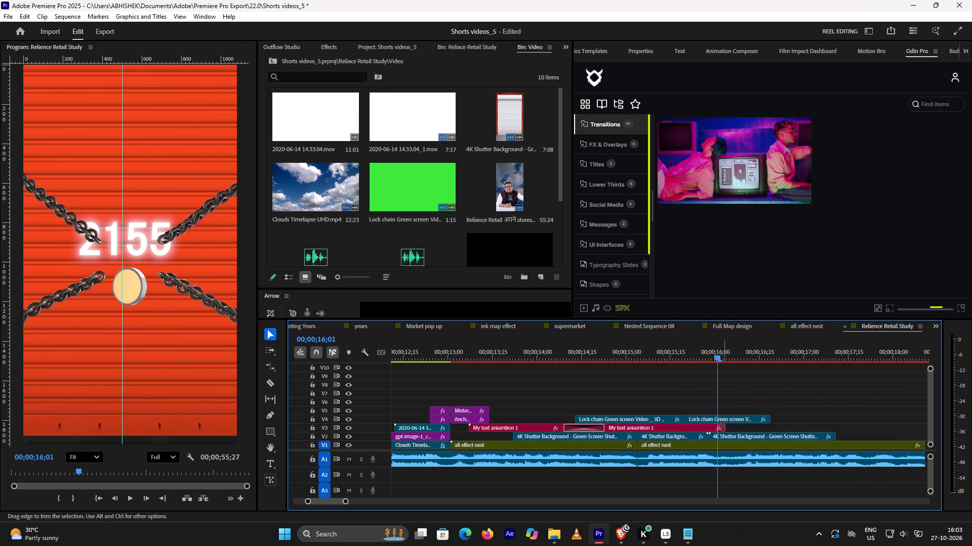
pyautogui.rightClick(724, 426)
pyautogui.click(779, 492)
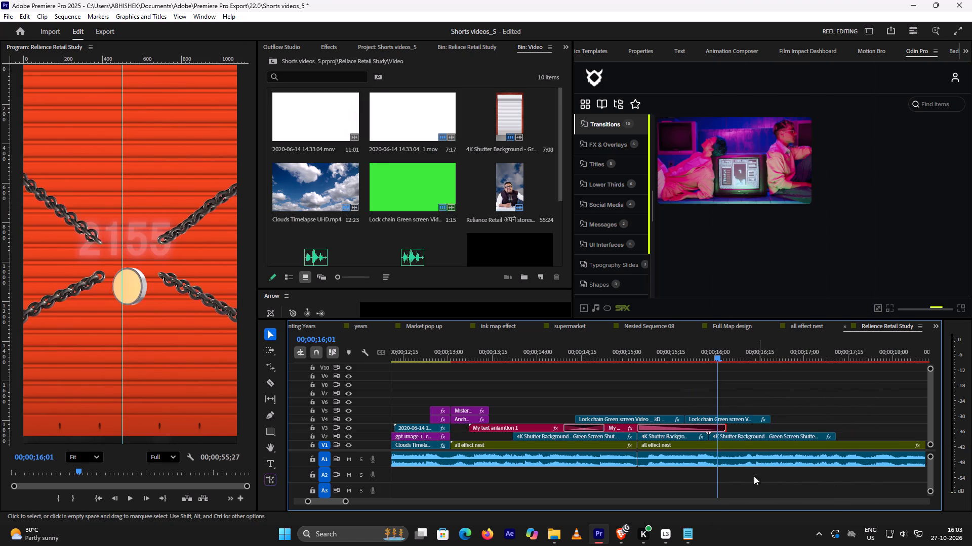
# Shorten the 2155 text's fade-out to the clip's last few frames, starting just before 00;00;16;00, and play it back from about 00;00;15;20.
pyautogui.moveTo(640, 427); pyautogui.dragTo(693, 428)
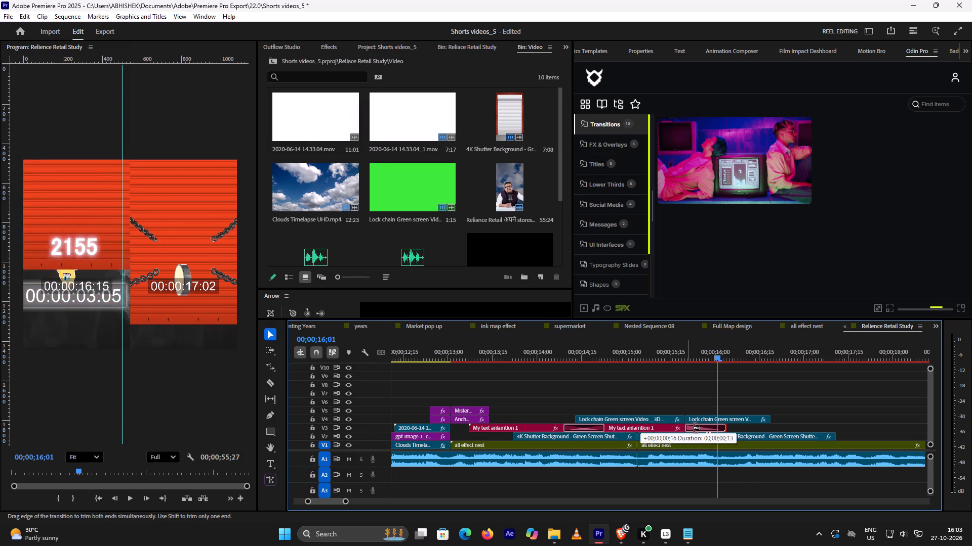
pyautogui.moveTo(693, 428); pyautogui.dragTo(713, 435)
pyautogui.click(684, 350)
pyautogui.press('space')
pyautogui.press('space')
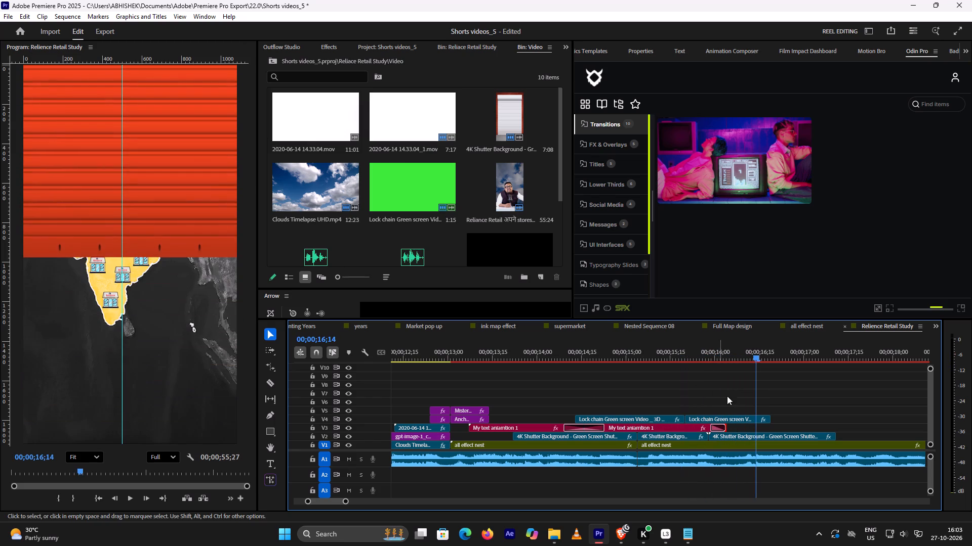
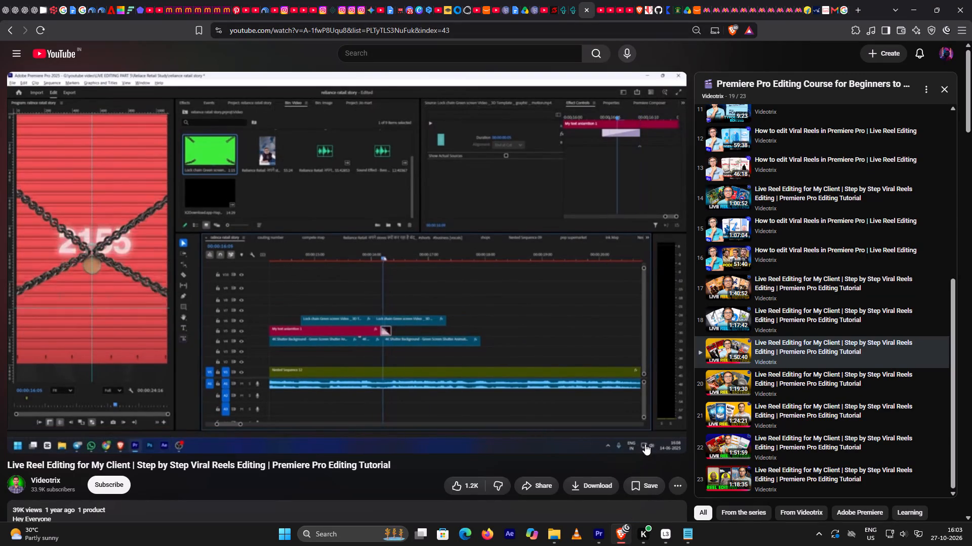
# Rewatch the tutorial's section on applying the default transition to the end of the text clip and adjusting it, and pause there.
pyautogui.press('Left')
pyautogui.press('Left')
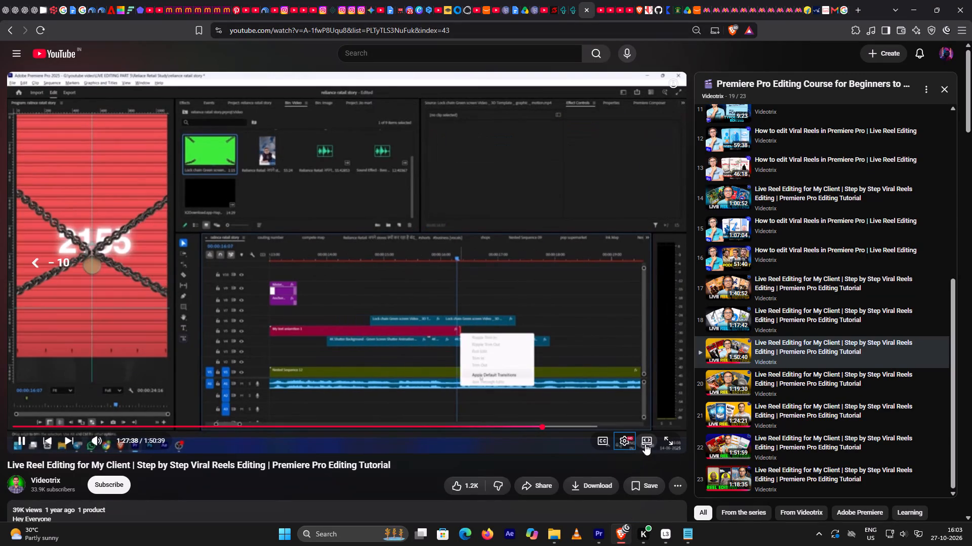
pyautogui.press('Left')
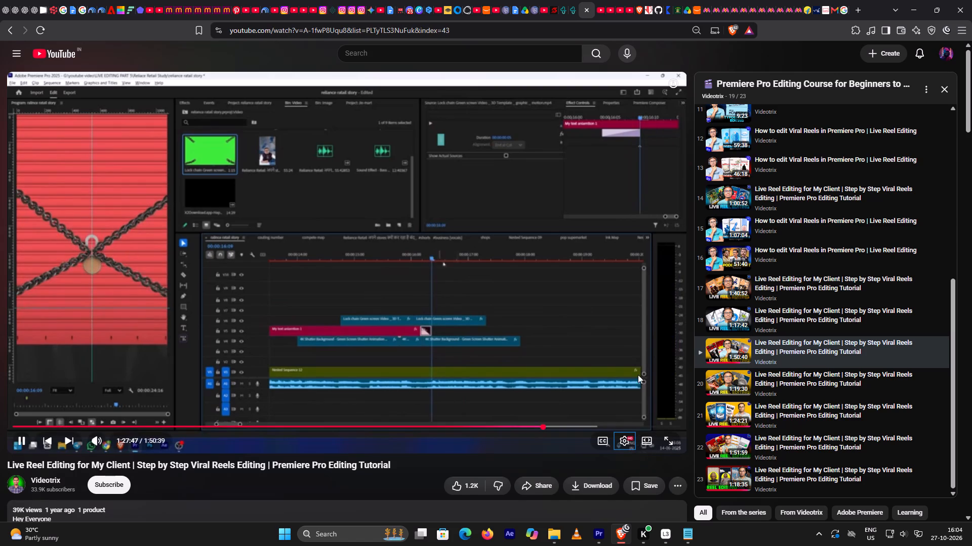
pyautogui.press('space')
# In Premiere Pro, play the 2155 fade-out from about 00;00;15;25 and extend the end of the second text animation clip on V3 by 7 frames.
pyautogui.click(595, 539)
pyautogui.click(700, 350)
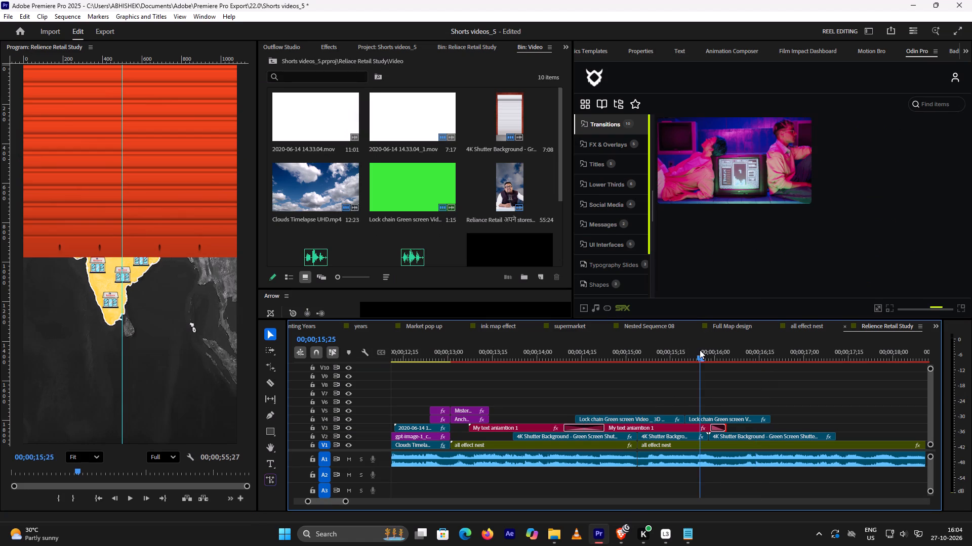
pyautogui.press('space')
pyautogui.press('space')
pyautogui.click(698, 354)
pyautogui.press('space')
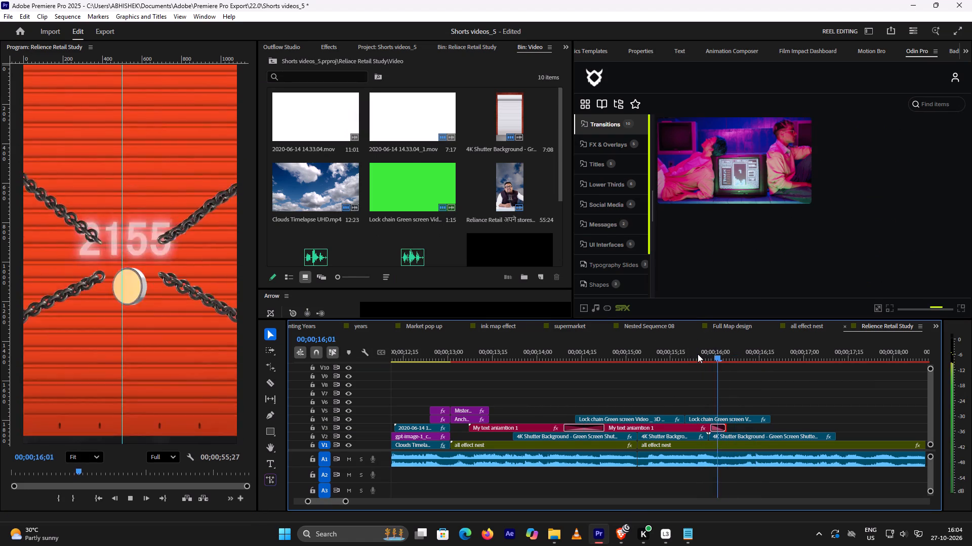
pyautogui.press('space')
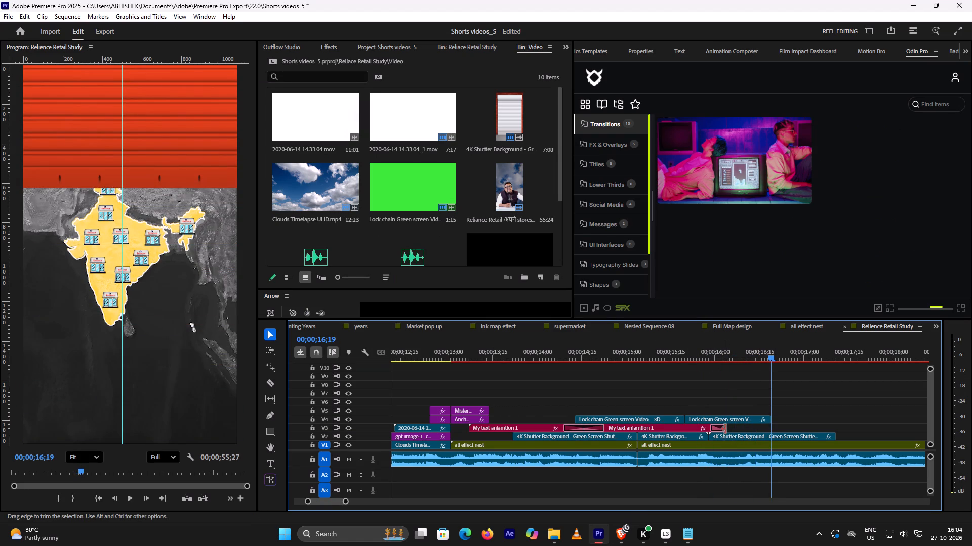
pyautogui.moveTo(725, 429); pyautogui.dragTo(746, 428)
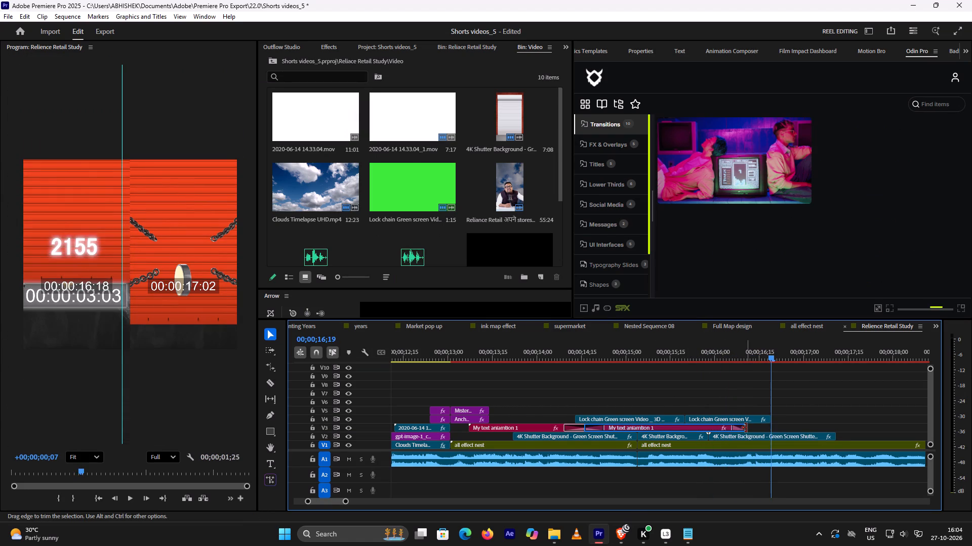
# Lengthen the 2155 text's fade-out on V3 so that it starts at 00;00;16;00.
pyautogui.click(715, 347)
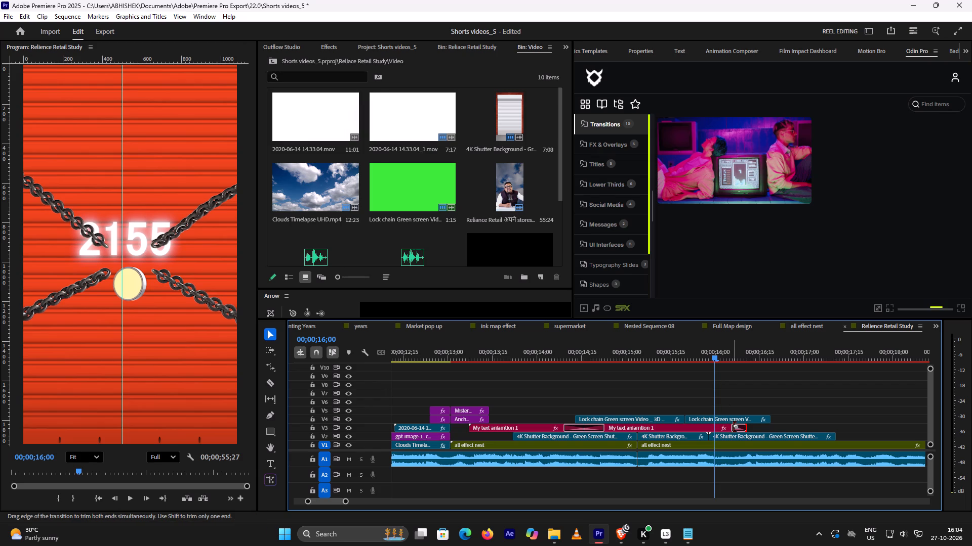
pyautogui.moveTo(733, 426); pyautogui.dragTo(715, 427)
# Play back the 2155 text's fade-out with the opening chains and shutter several times, from starting points between 00;00;15;00 and 00;00;16;00.
pyautogui.press('space')
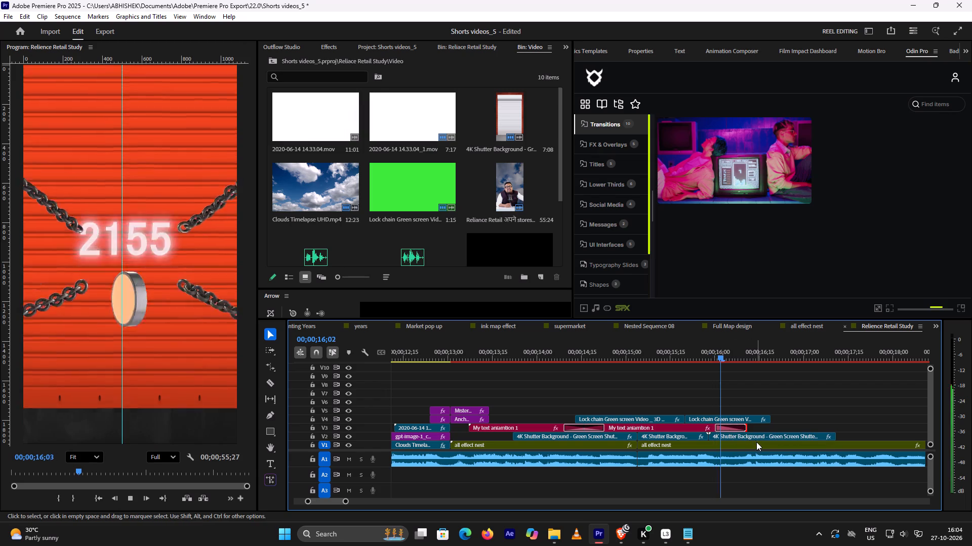
pyautogui.press('space')
pyautogui.click(690, 347)
pyautogui.press('space')
pyautogui.press('space')
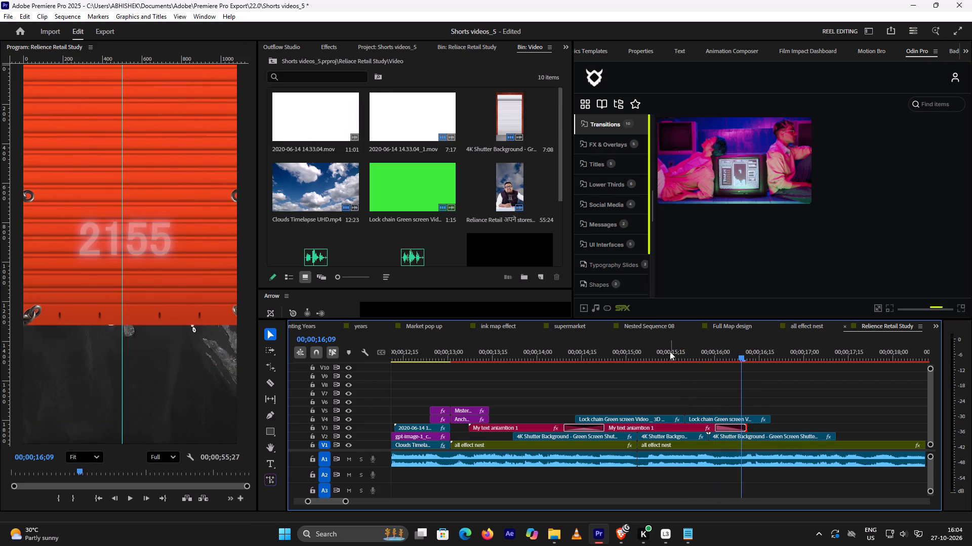
pyautogui.click(664, 350)
pyautogui.press('space')
pyautogui.press('space')
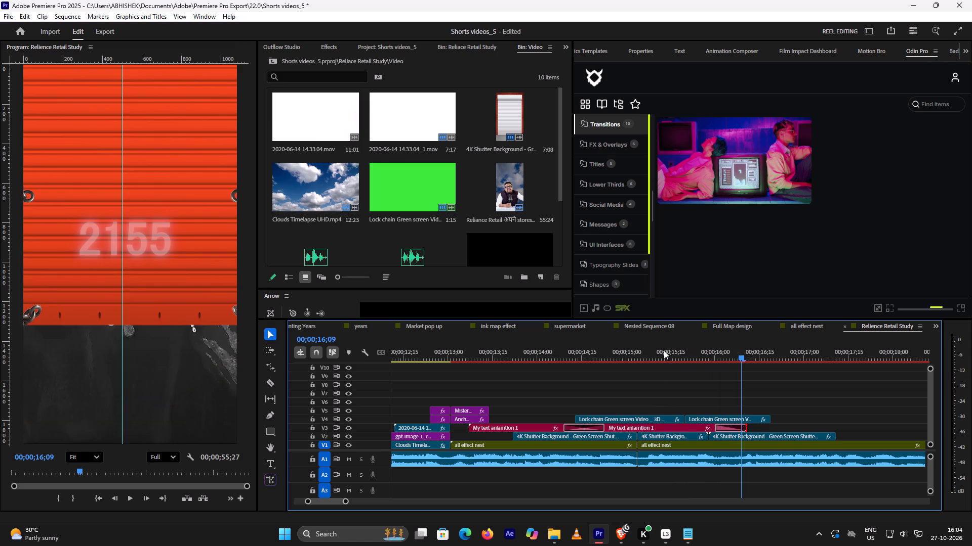
pyautogui.click(664, 350)
pyautogui.press('space')
pyautogui.press('space')
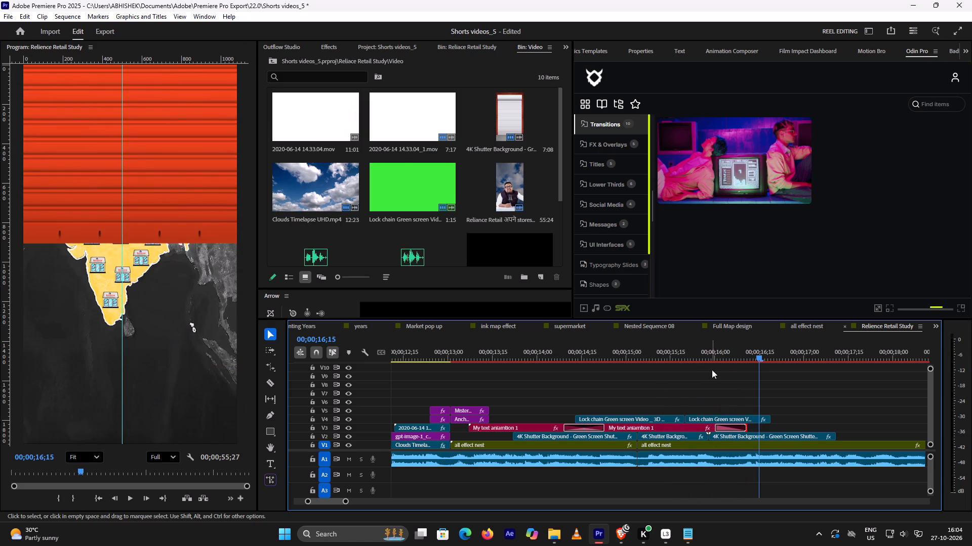
pyautogui.click(687, 354)
pyautogui.press('space')
pyautogui.press('space')
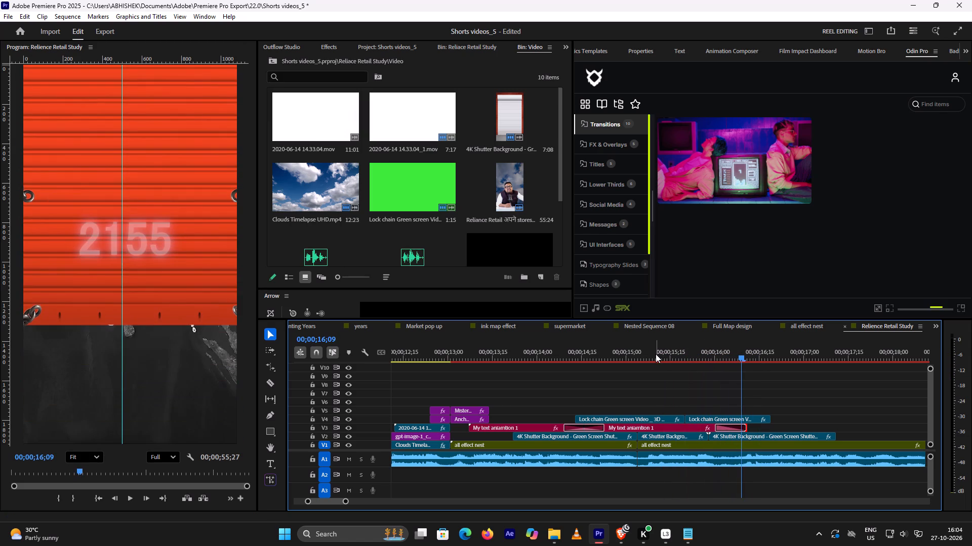
pyautogui.press('space')
pyautogui.press('space')
pyautogui.click(627, 354)
pyautogui.press('space')
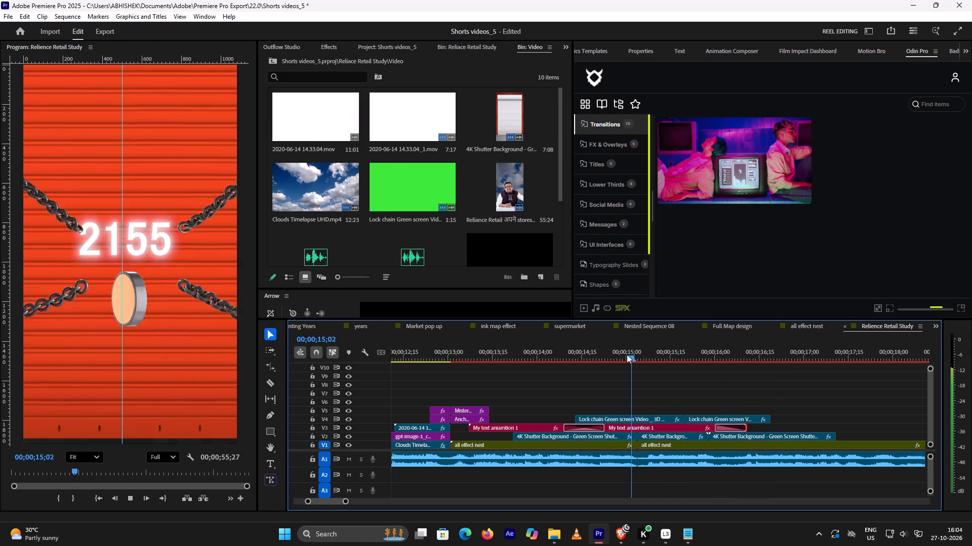
pyautogui.press('space')
pyautogui.click(627, 354)
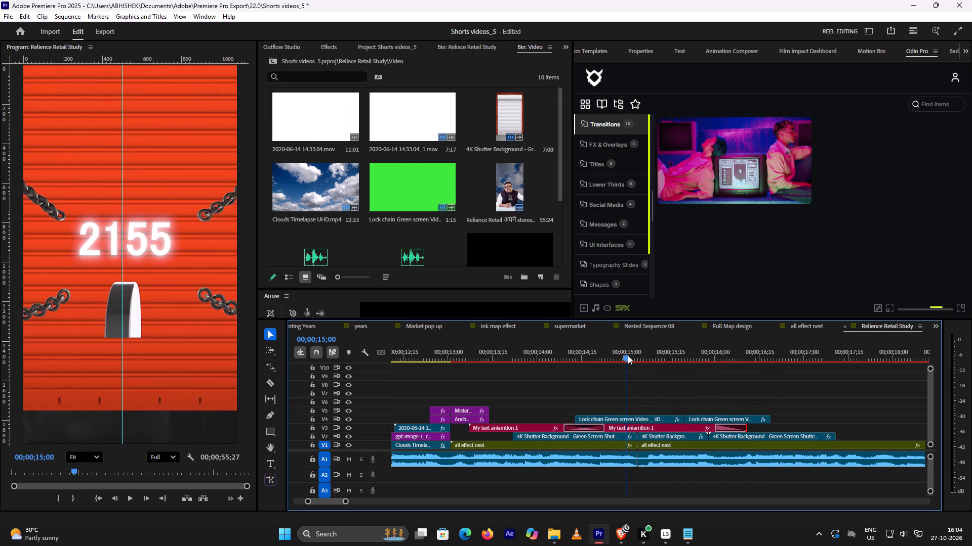
pyautogui.press('space')
pyautogui.press('space')
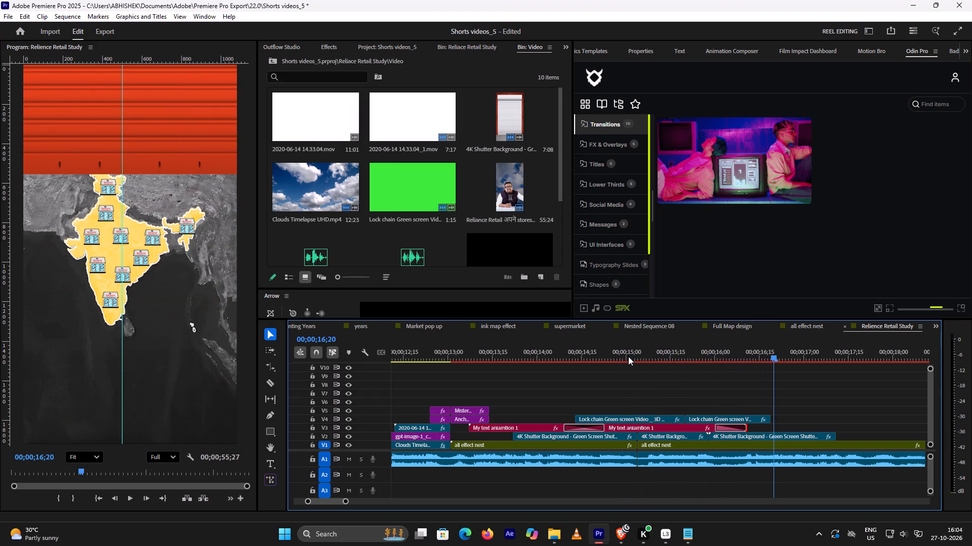
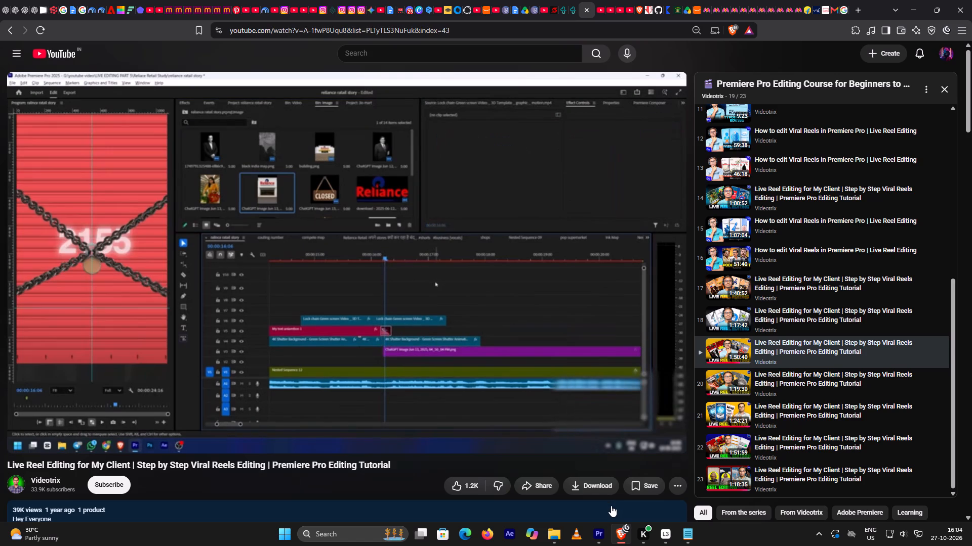
# Skip ahead in the tutorial and watch the part on placing the building.png store image behind the rising shutter, pausing there.
pyautogui.press('Right')
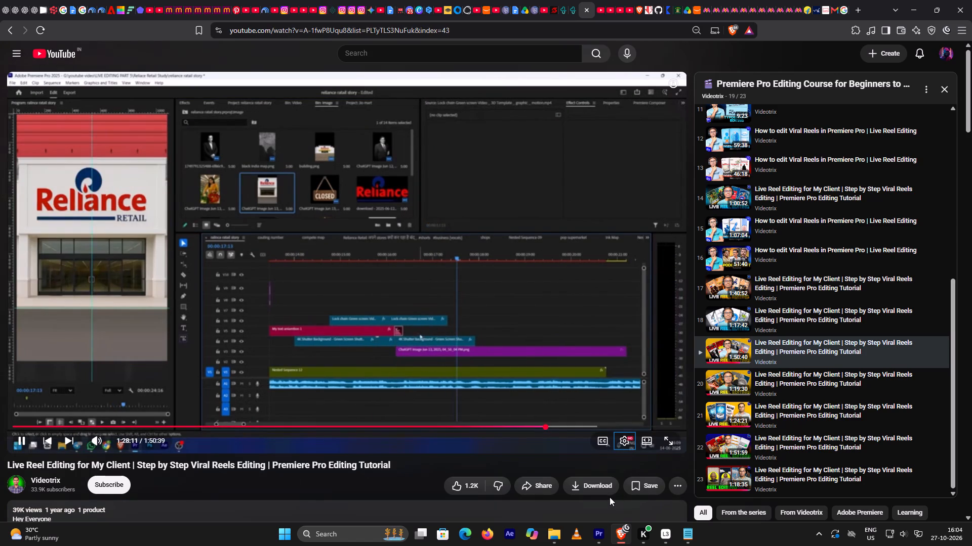
pyautogui.press('Right')
pyautogui.press('Right')
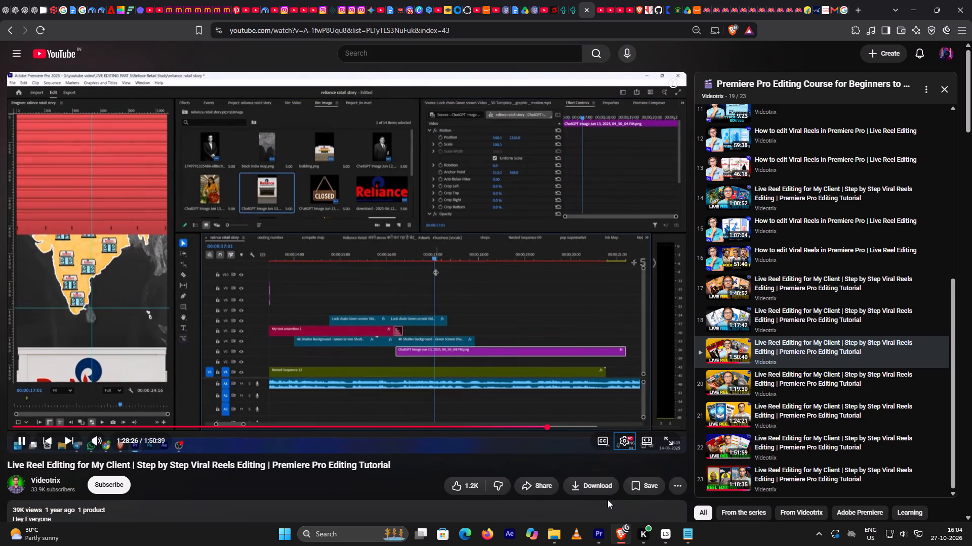
pyautogui.press('Right')
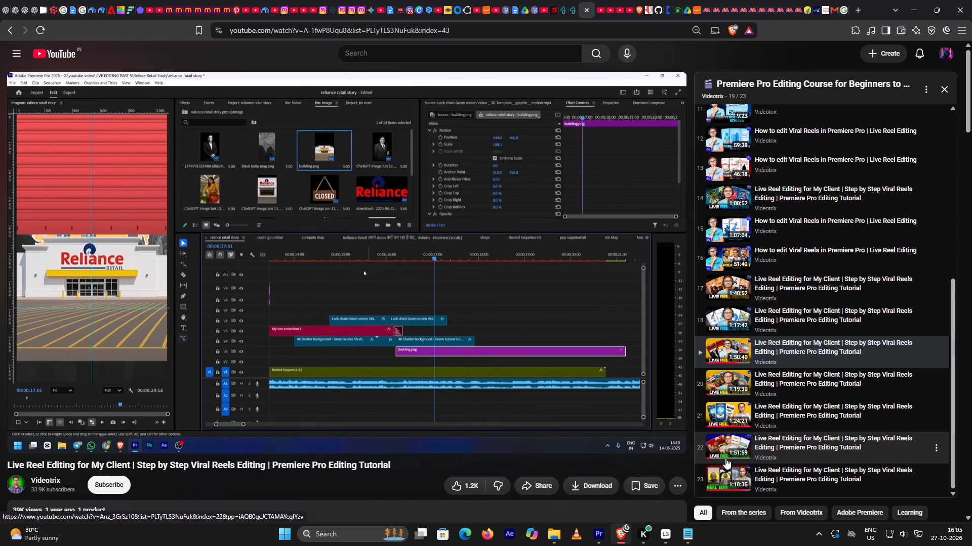
pyautogui.press('space')
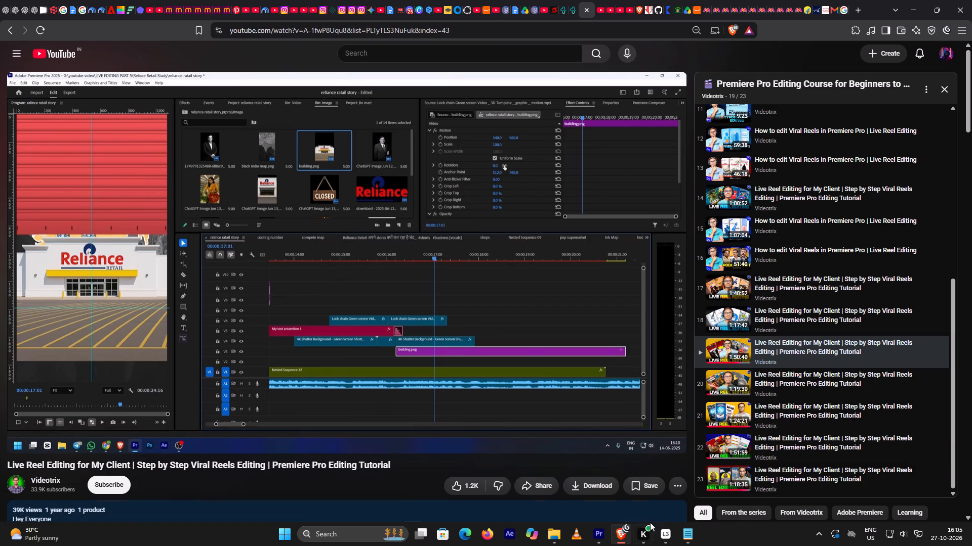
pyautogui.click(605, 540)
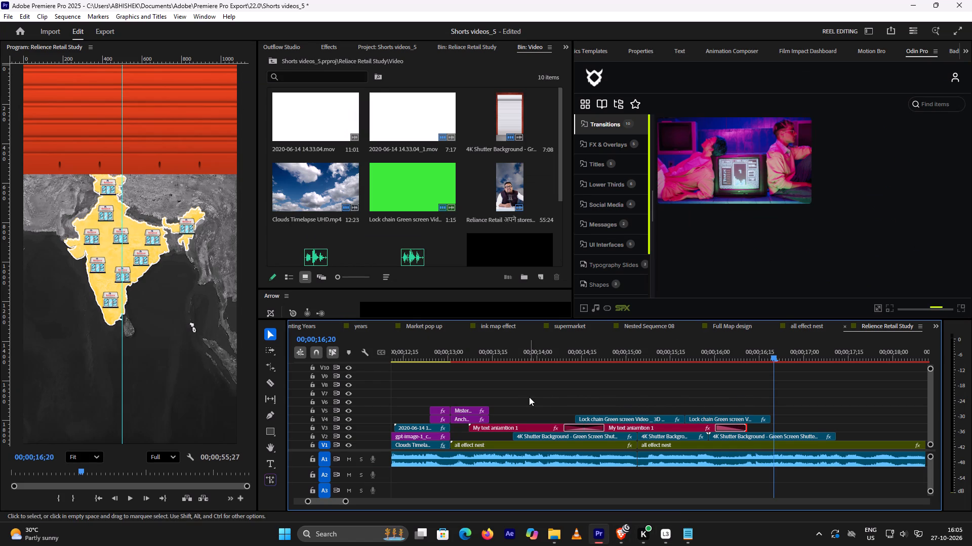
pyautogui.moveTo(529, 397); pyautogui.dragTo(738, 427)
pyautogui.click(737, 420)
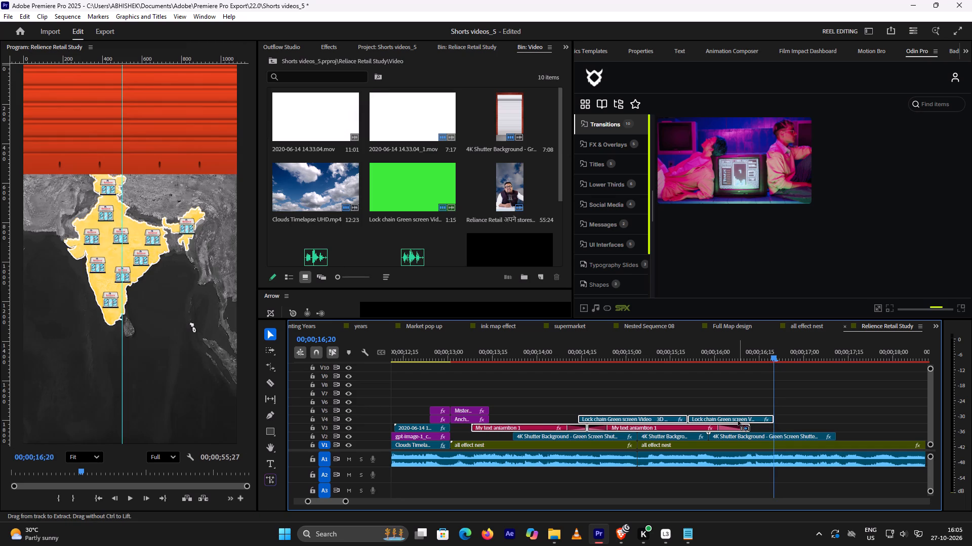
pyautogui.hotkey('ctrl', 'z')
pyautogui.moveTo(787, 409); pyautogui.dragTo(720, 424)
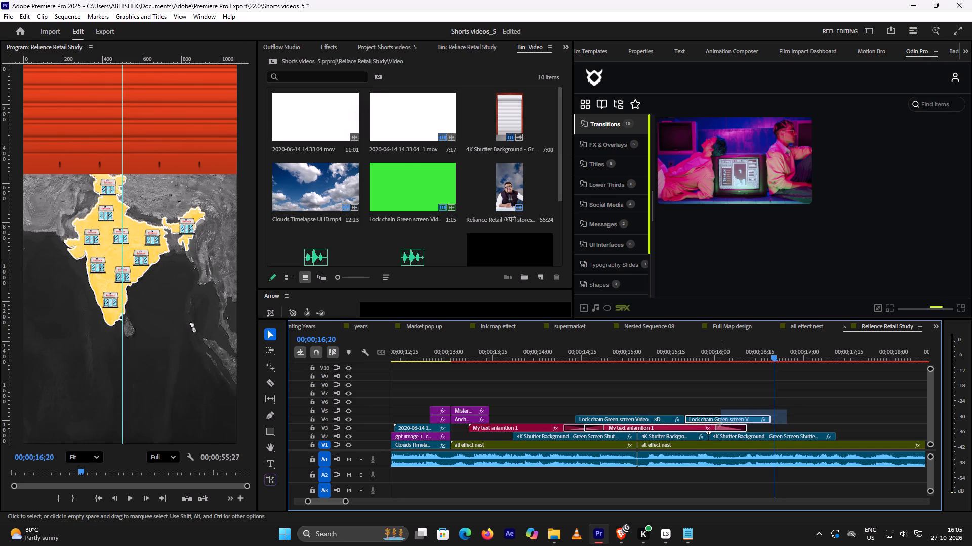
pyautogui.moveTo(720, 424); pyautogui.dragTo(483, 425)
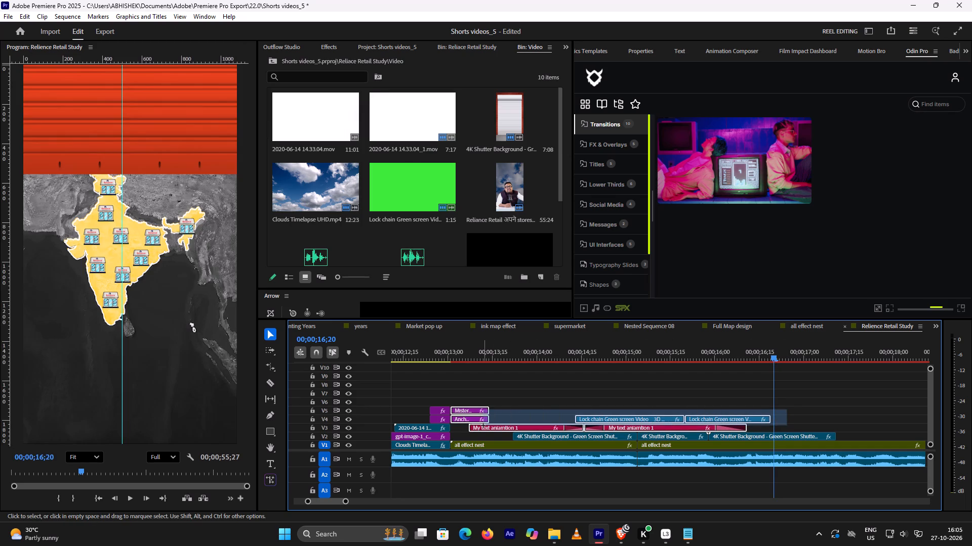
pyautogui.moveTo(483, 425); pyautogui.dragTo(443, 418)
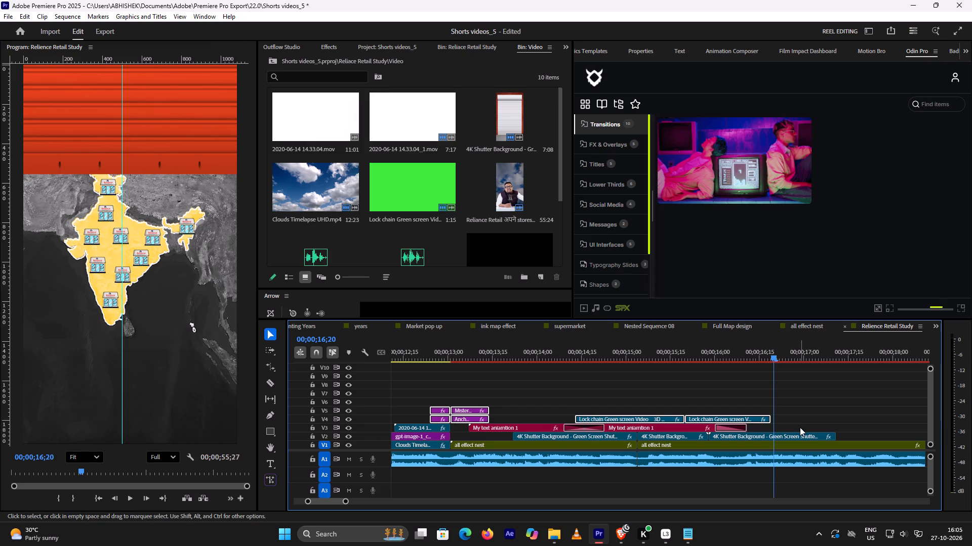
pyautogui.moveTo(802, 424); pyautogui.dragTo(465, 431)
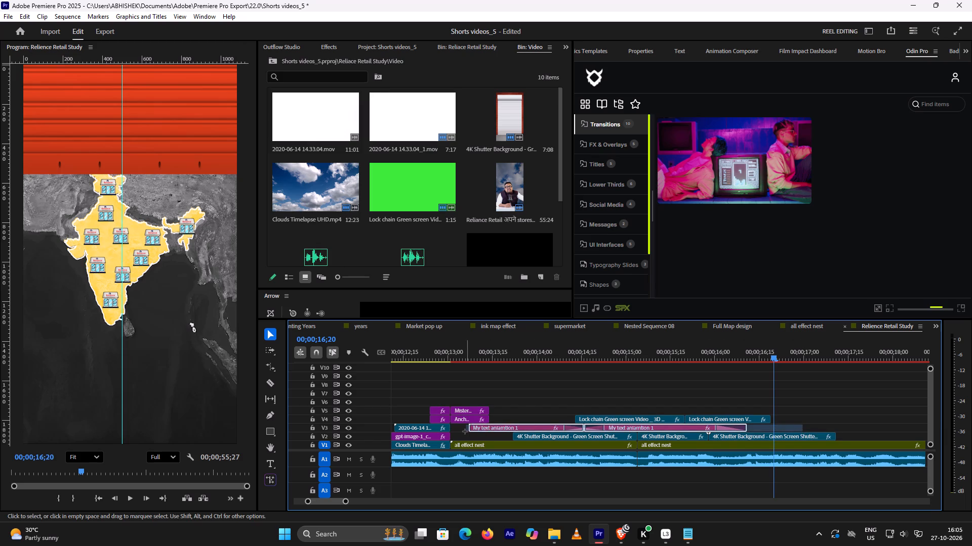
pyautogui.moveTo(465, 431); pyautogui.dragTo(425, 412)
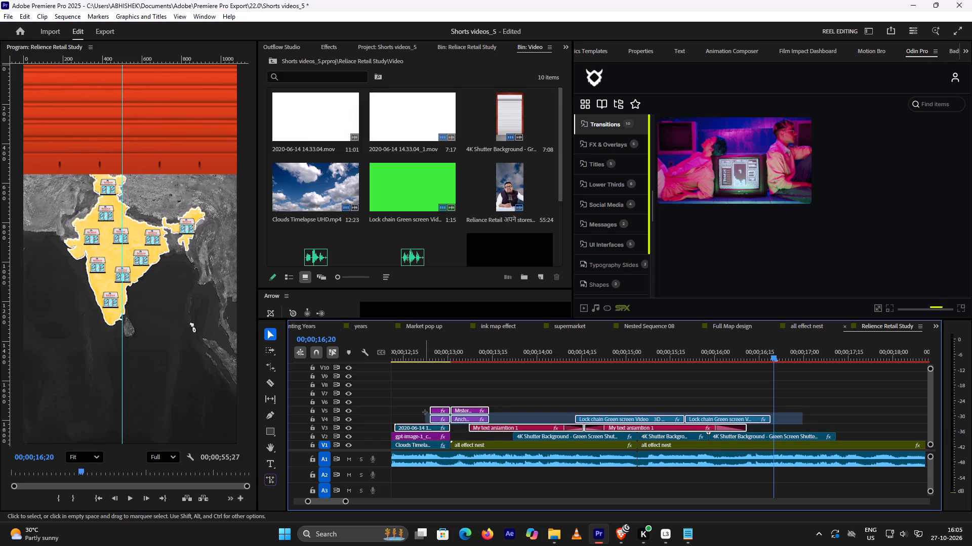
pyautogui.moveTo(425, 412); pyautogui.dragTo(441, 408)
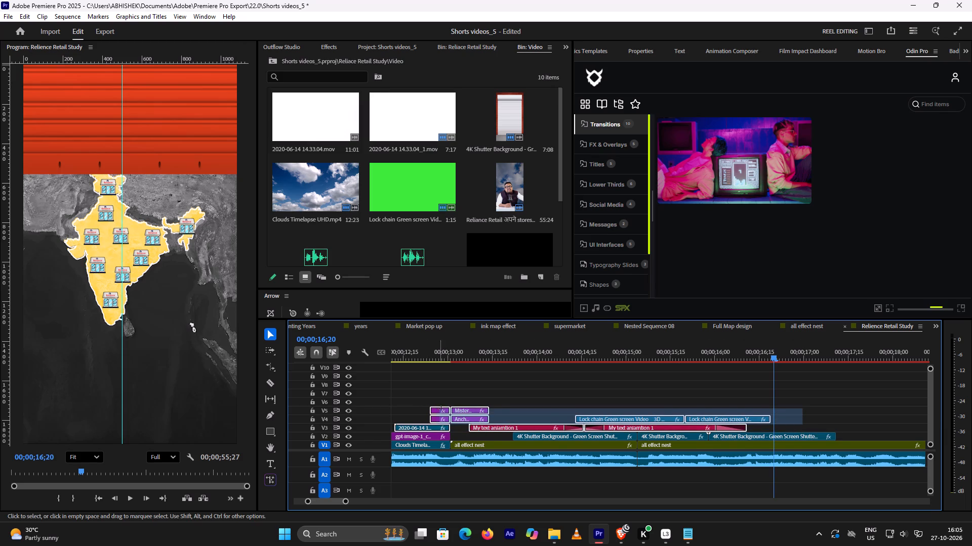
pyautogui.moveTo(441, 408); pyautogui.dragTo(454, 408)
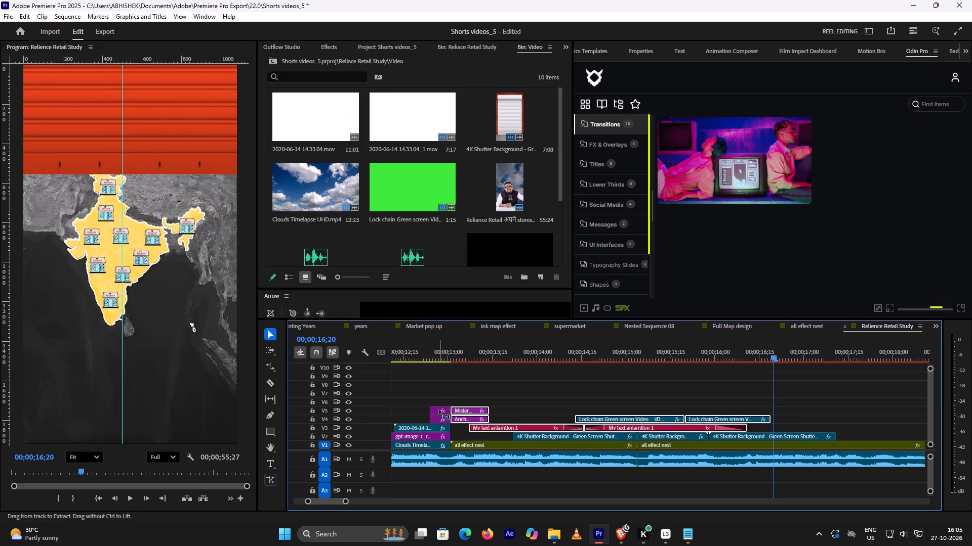
# In Premiere Pro, move the text animation, lock chain, Mister Horse and Anchor clips up one track, freeing V3 above the shutter clips.
pyautogui.keyDown('ctrl'); pyautogui.click(438, 409); pyautogui.keyUp('ctrl')
pyautogui.keyDown('ctrl'); pyautogui.click(439, 417); pyautogui.keyUp('ctrl')
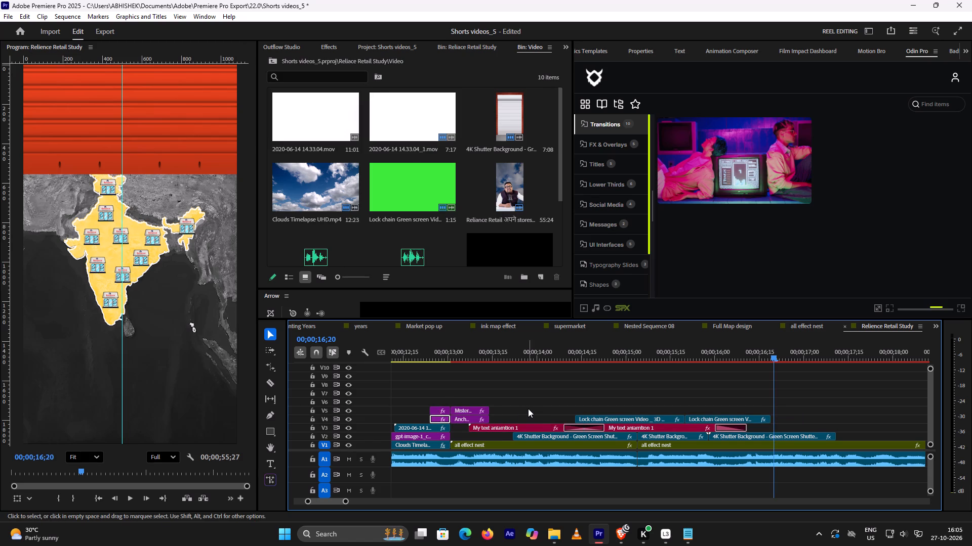
pyautogui.keyDown('shift'); pyautogui.click(437, 411); pyautogui.keyUp('shift')
pyautogui.keyDown('shift'); pyautogui.click(469, 409); pyautogui.keyUp('shift')
pyautogui.keyDown('shift'); pyautogui.click(475, 417); pyautogui.keyUp('shift')
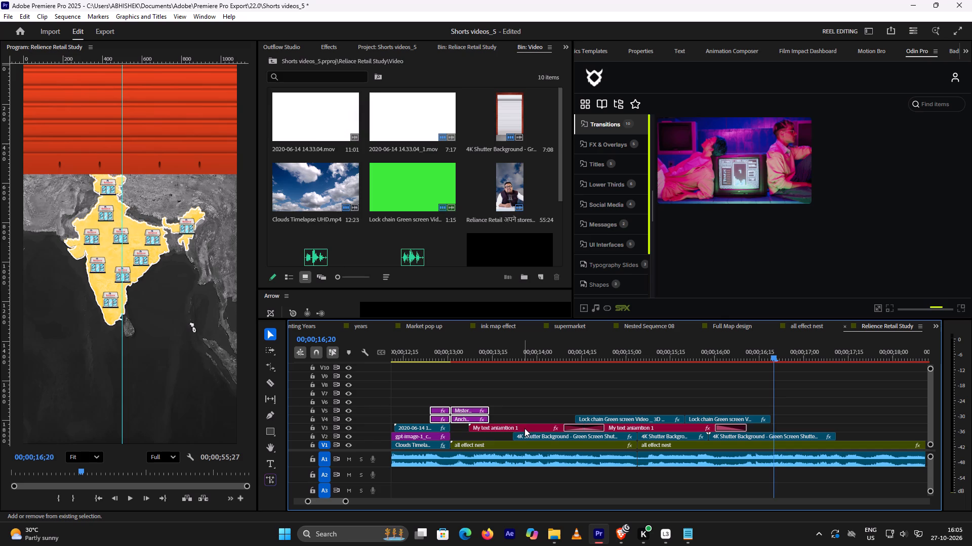
pyautogui.keyDown('shift'); pyautogui.click(522, 426); pyautogui.keyUp('shift')
pyautogui.keyDown('shift'); pyautogui.click(627, 429); pyautogui.keyUp('shift')
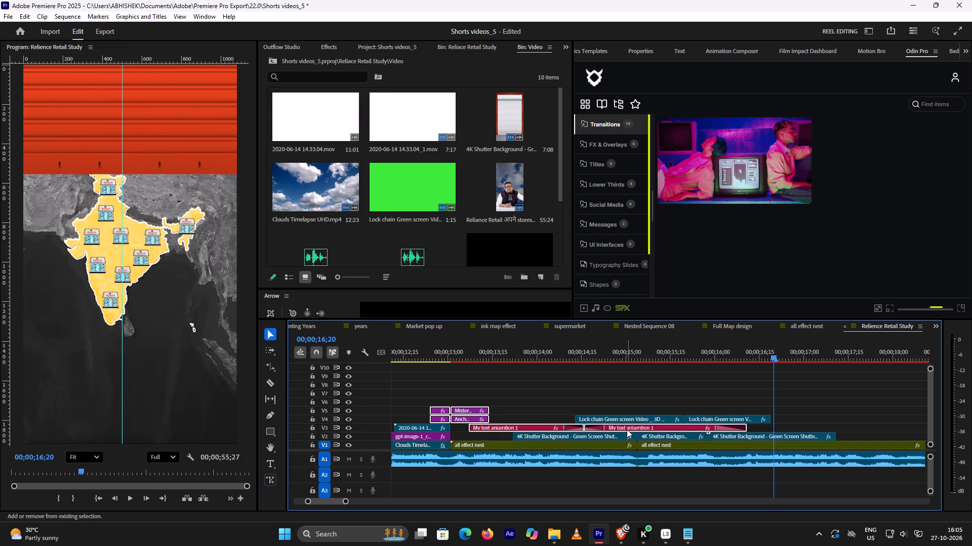
pyautogui.keyDown('shift'); pyautogui.click(630, 420); pyautogui.keyUp('shift')
pyautogui.keyDown('shift'); pyautogui.click(709, 418); pyautogui.keyUp('shift')
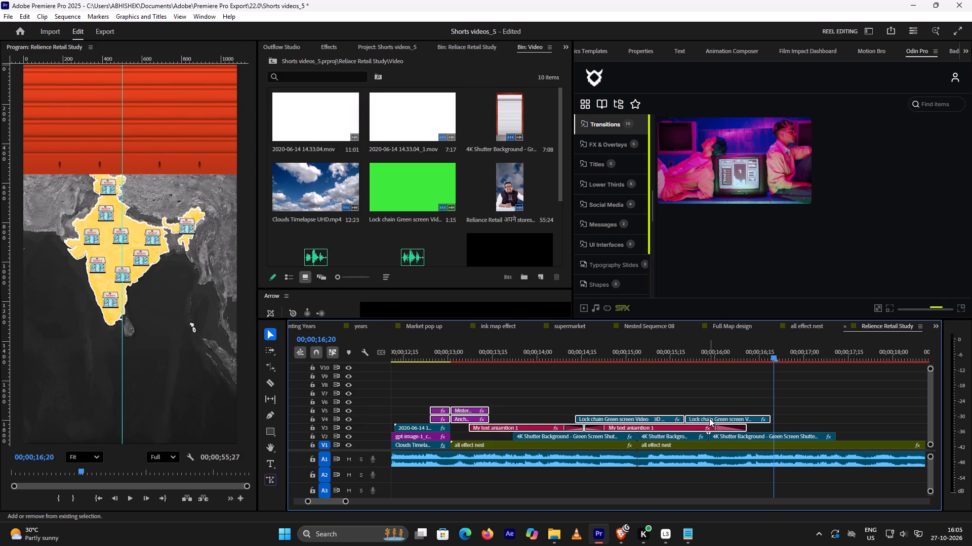
pyautogui.moveTo(669, 429); pyautogui.dragTo(668, 426)
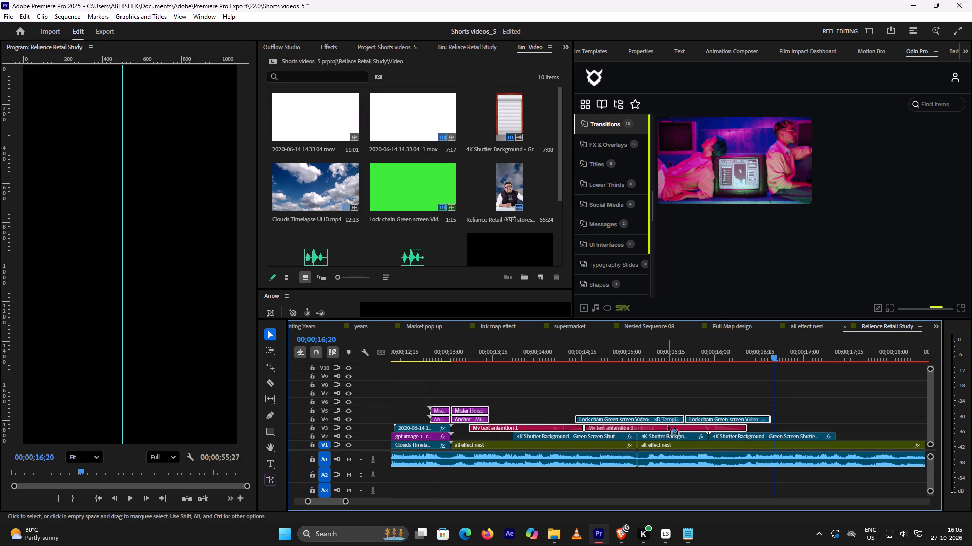
pyautogui.moveTo(668, 426); pyautogui.dragTo(670, 422)
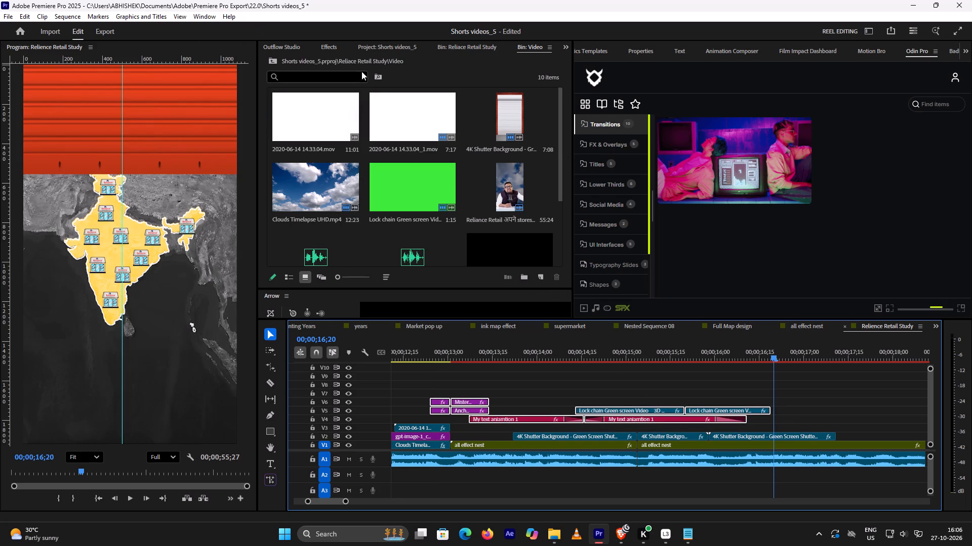
# Preview the Reliance store images in the Image bin and place building.png on V3 starting at about 00;00;16;02.
pyautogui.click(480, 46)
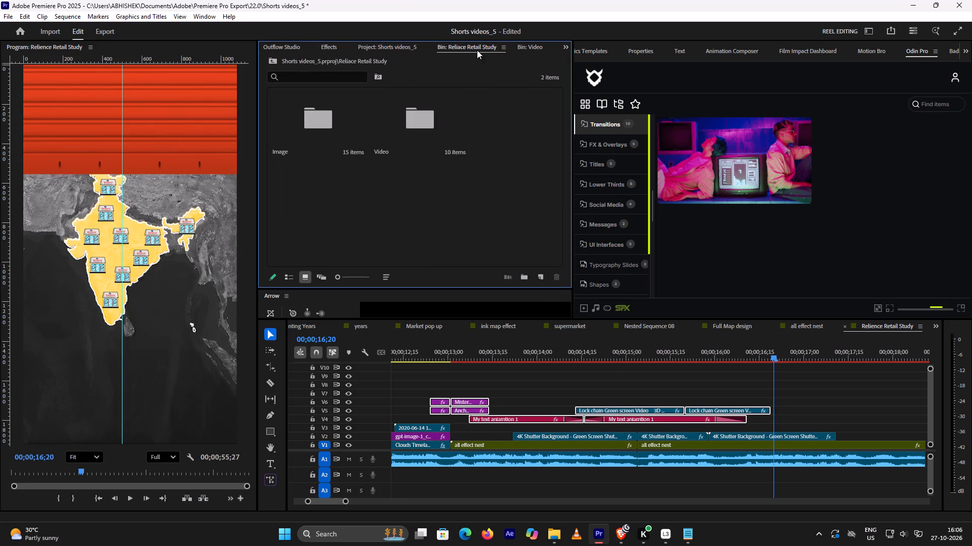
pyautogui.doubleClick(317, 132)
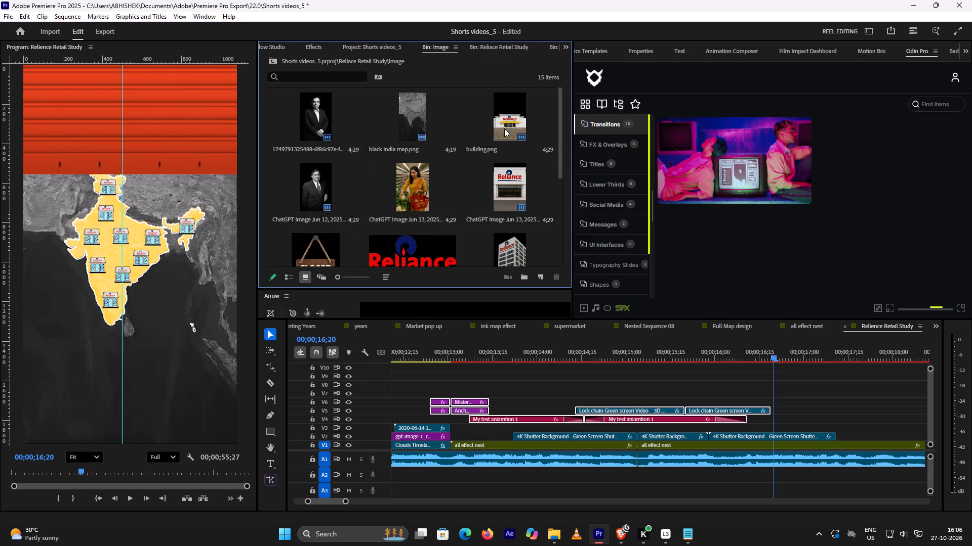
pyautogui.doubleClick(508, 123)
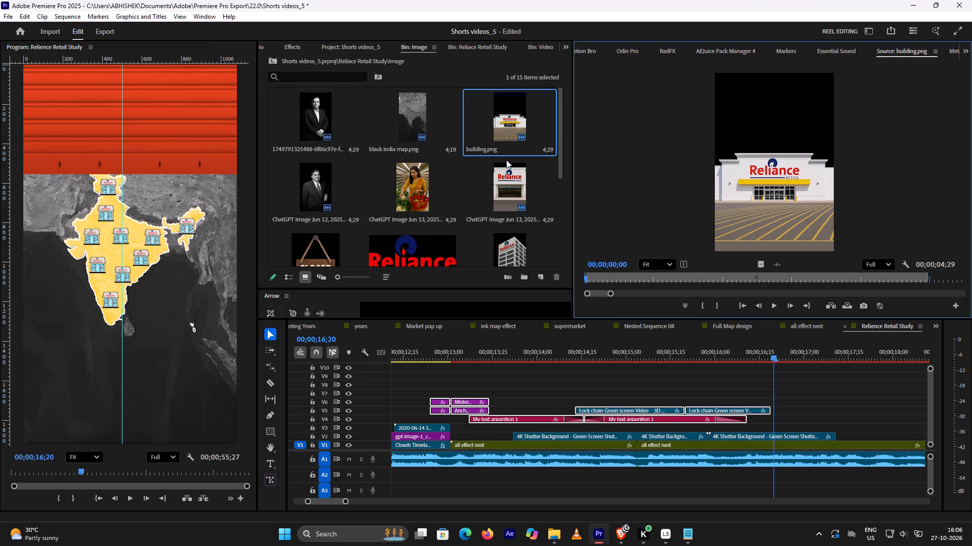
pyautogui.doubleClick(514, 200)
pyautogui.click(508, 139)
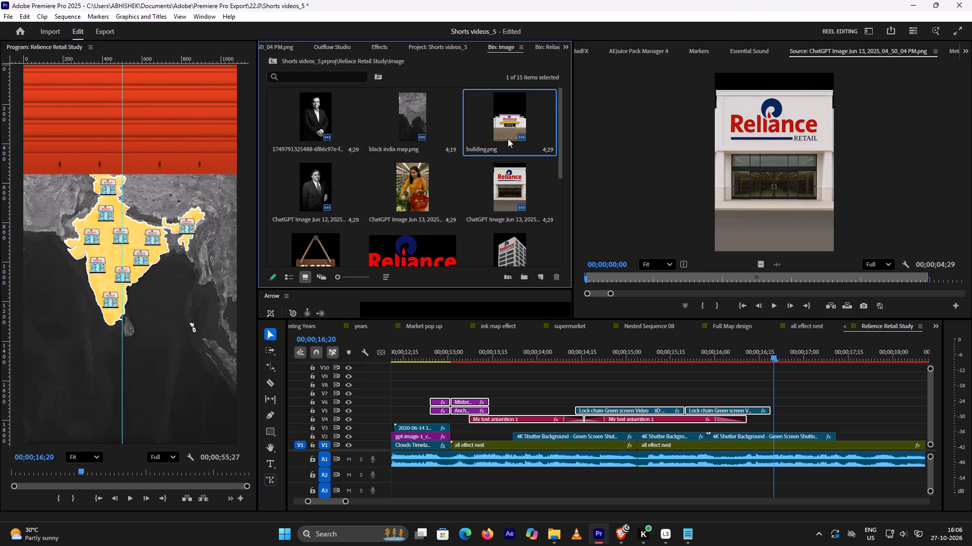
pyautogui.doubleClick(507, 132)
pyautogui.moveTo(760, 261); pyautogui.dragTo(761, 262)
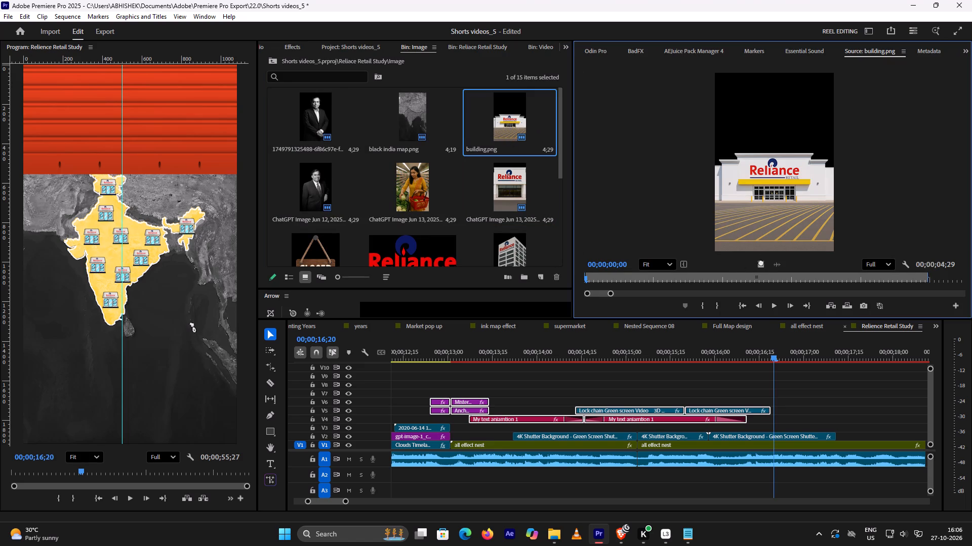
pyautogui.moveTo(761, 262); pyautogui.dragTo(738, 431)
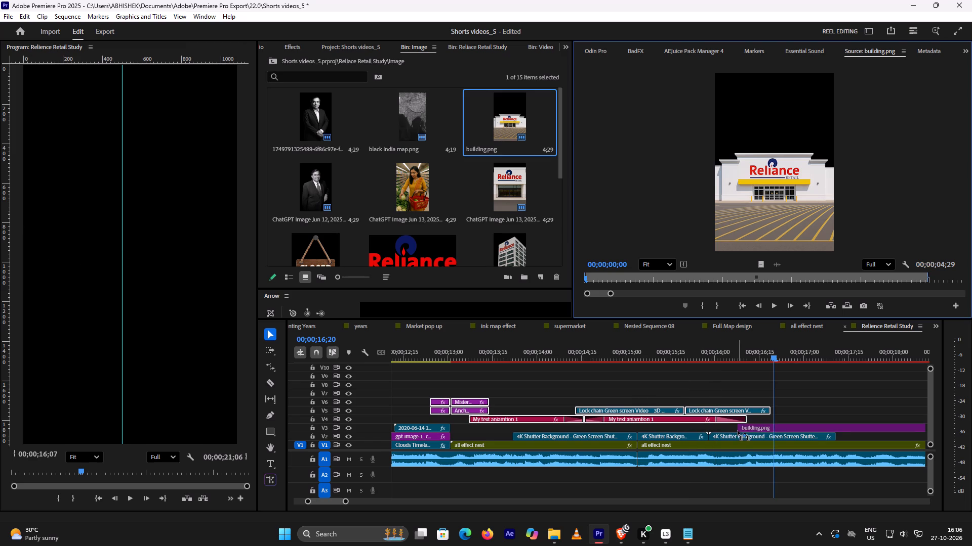
pyautogui.moveTo(738, 431); pyautogui.dragTo(736, 427)
pyautogui.moveTo(736, 427); pyautogui.dragTo(723, 429)
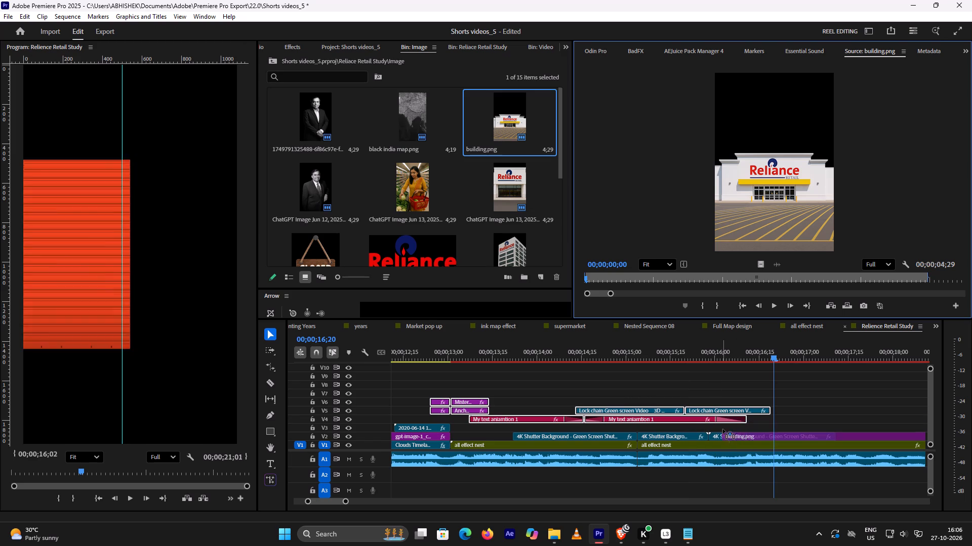
pyautogui.moveTo(723, 429); pyautogui.dragTo(721, 429)
# Play back the shutter opening with the new store image several times, from starting points between about 00;00;15;22 and 00;00;15;28.
pyautogui.click(692, 346)
pyautogui.press('space')
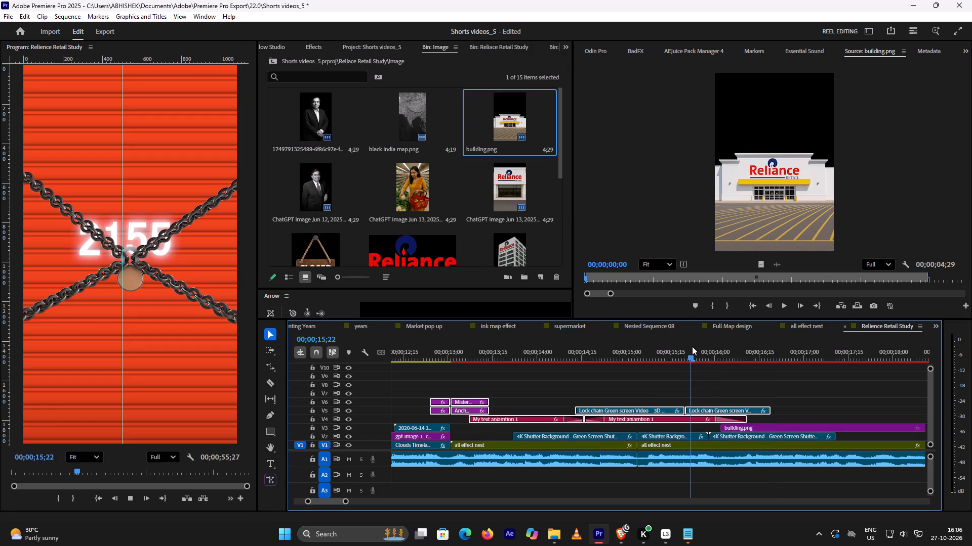
pyautogui.press('space')
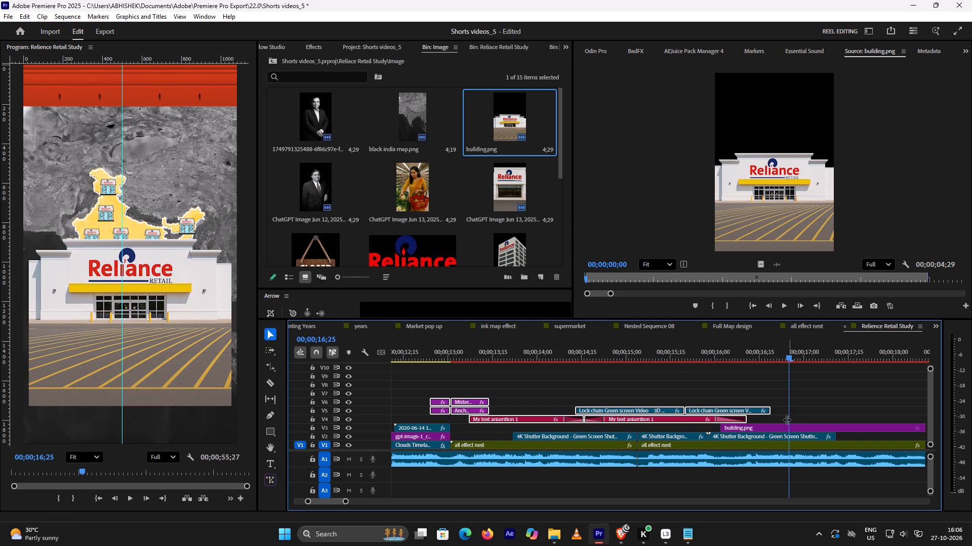
pyautogui.click(710, 350)
pyautogui.press('space')
pyautogui.press('space')
pyautogui.click(706, 354)
pyautogui.press('space')
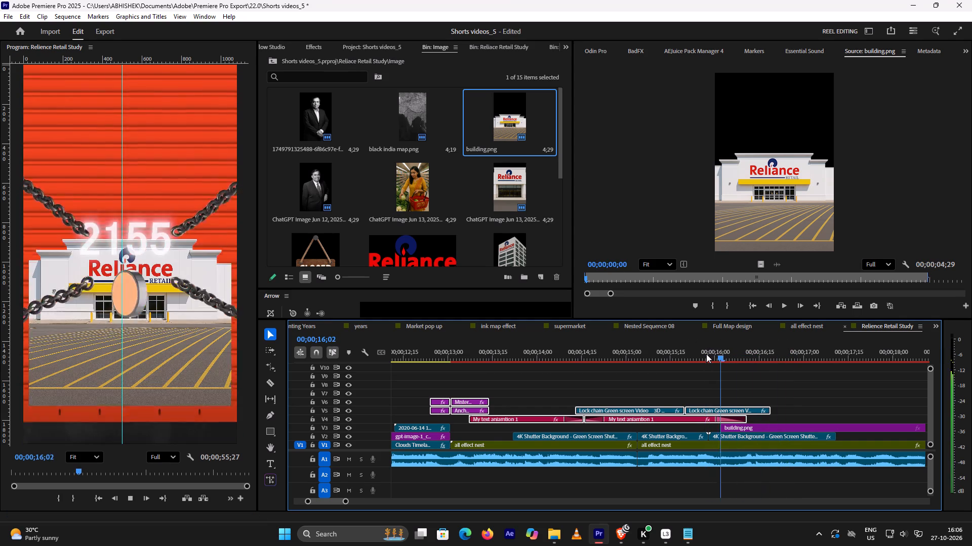
pyautogui.press('space')
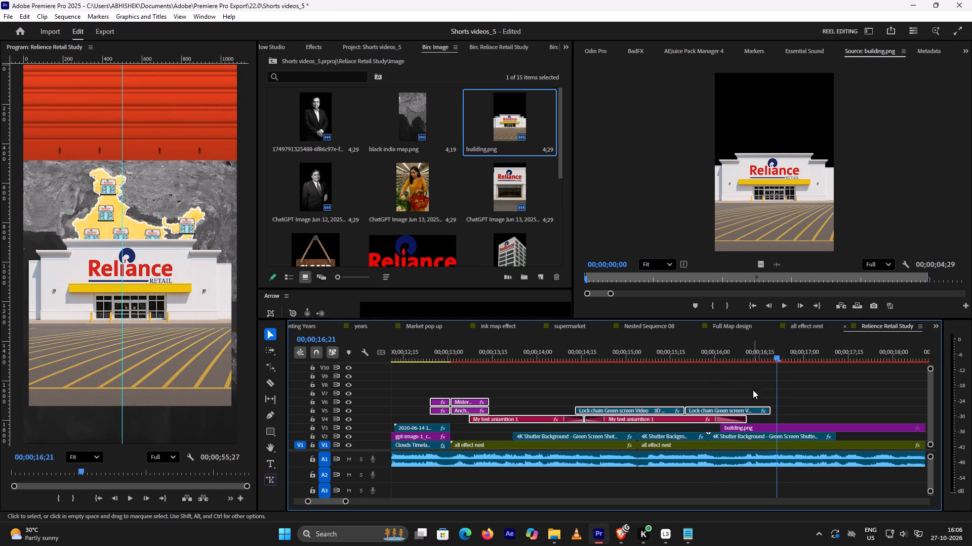
pyautogui.keyDown('alt'); pyautogui.scroll(-5, 713, 406); pyautogui.keyUp('alt')
pyautogui.scroll(-4, 710, 410)
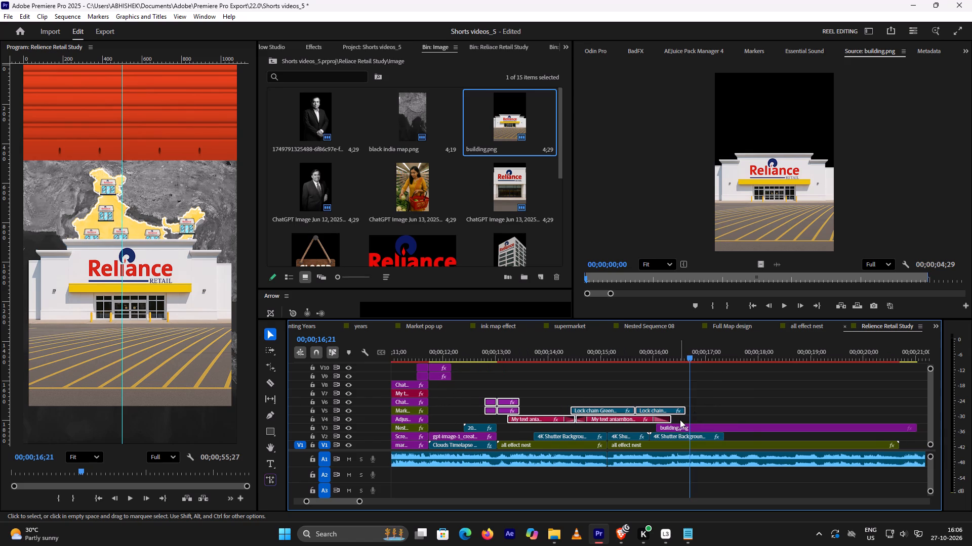
pyautogui.keyDown('alt'); pyautogui.scroll(4, 680, 418); pyautogui.keyUp('alt')
# Switch to the Brave tutorial and watch the part on positioning and scaling the building.png store image, pausing there.
pyautogui.click(623, 543)
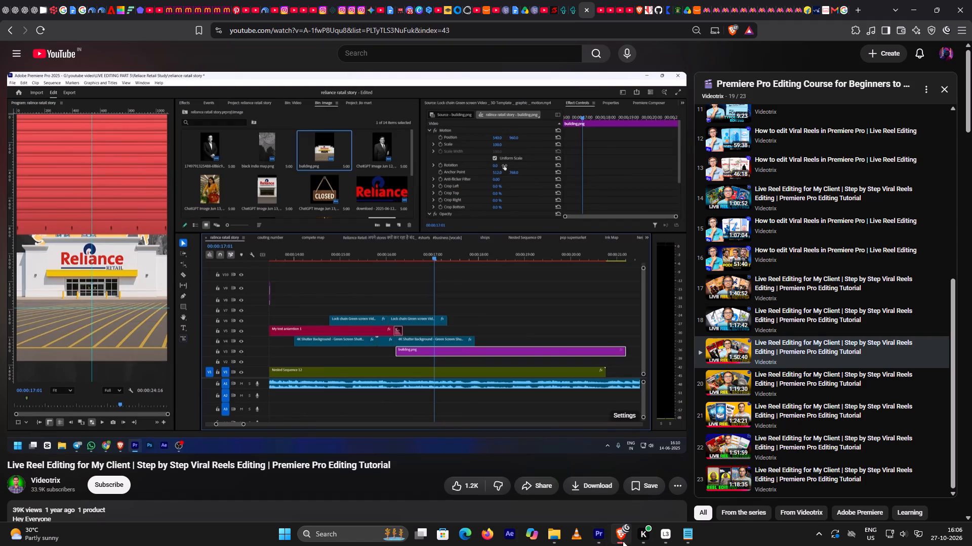
pyautogui.press('f')
pyautogui.press('f')
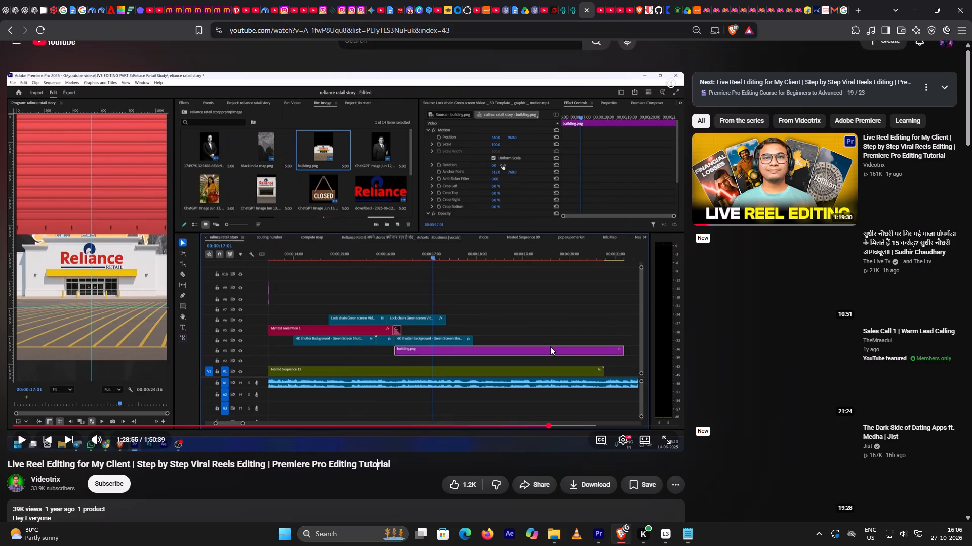
pyautogui.press('space')
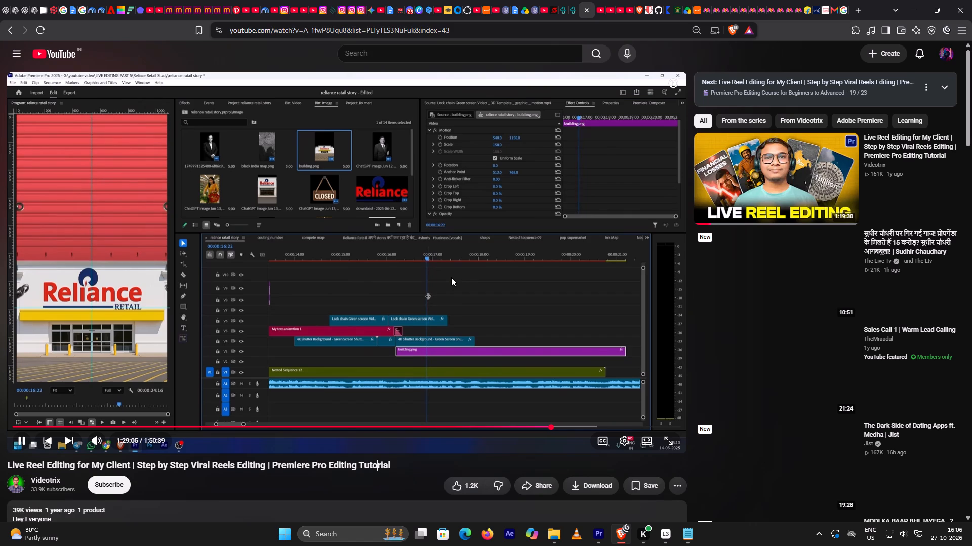
pyautogui.press('space')
pyautogui.press('space')
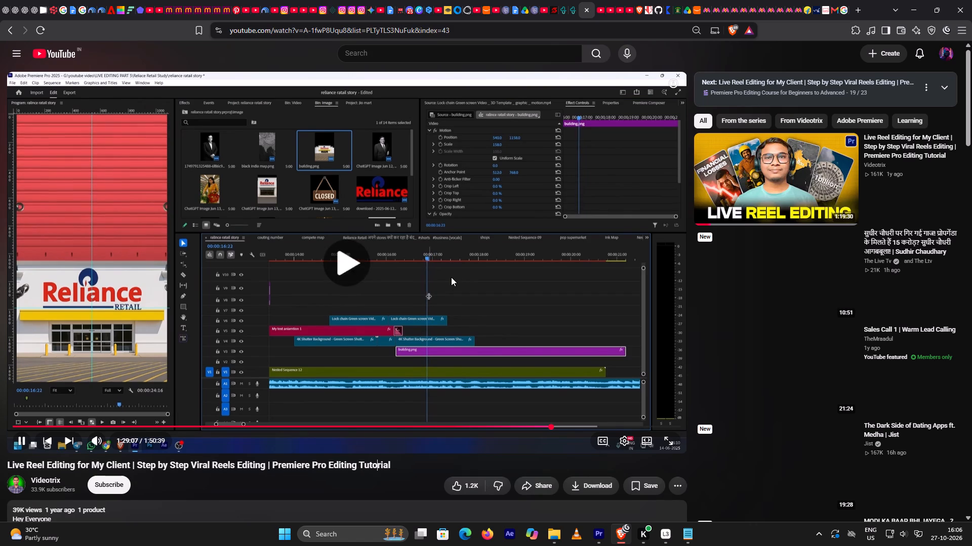
pyautogui.press('space')
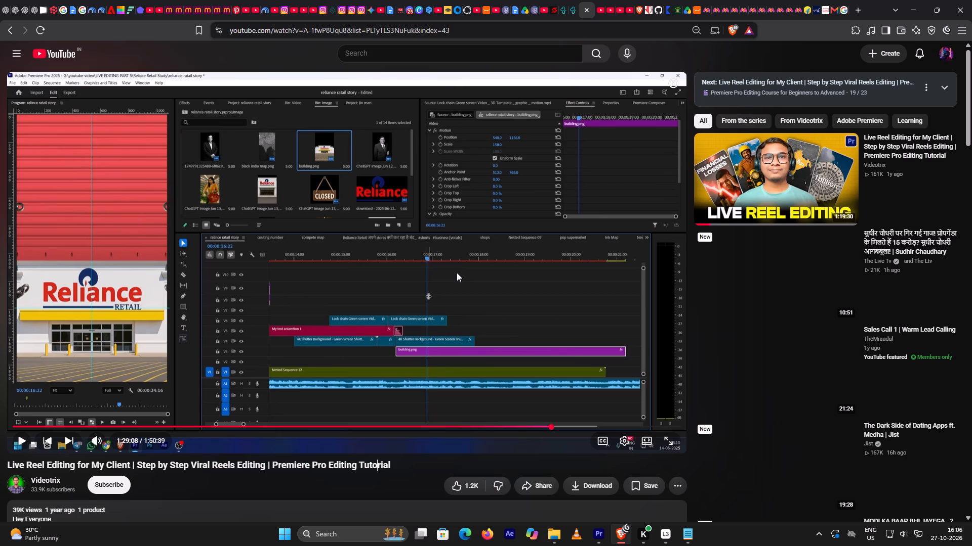
# In Premiere Pro, at 00;00;16;14, lower building.png on V3 to a vertical position of 1046 so its roofline meets the shutter's bottom edge.
pyautogui.click(594, 542)
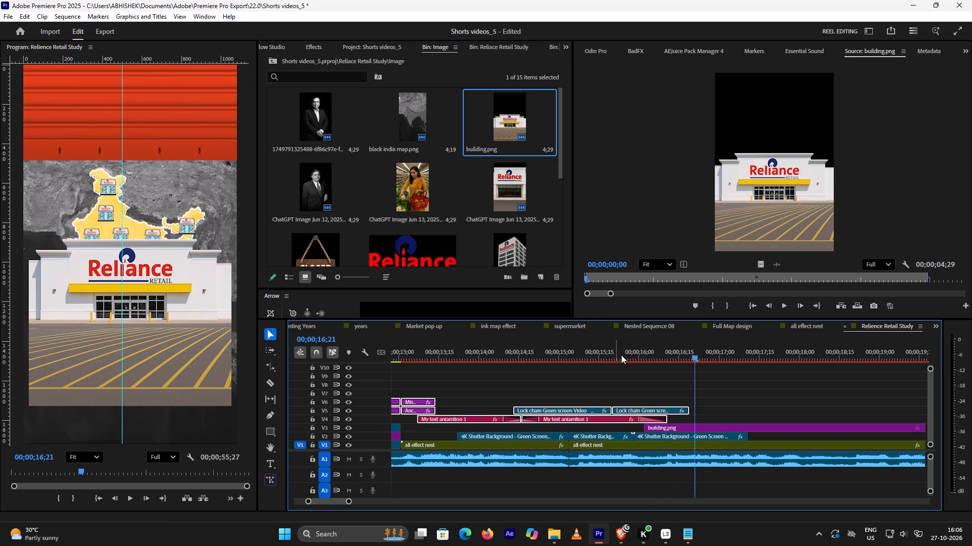
pyautogui.moveTo(695, 358); pyautogui.dragTo(688, 360)
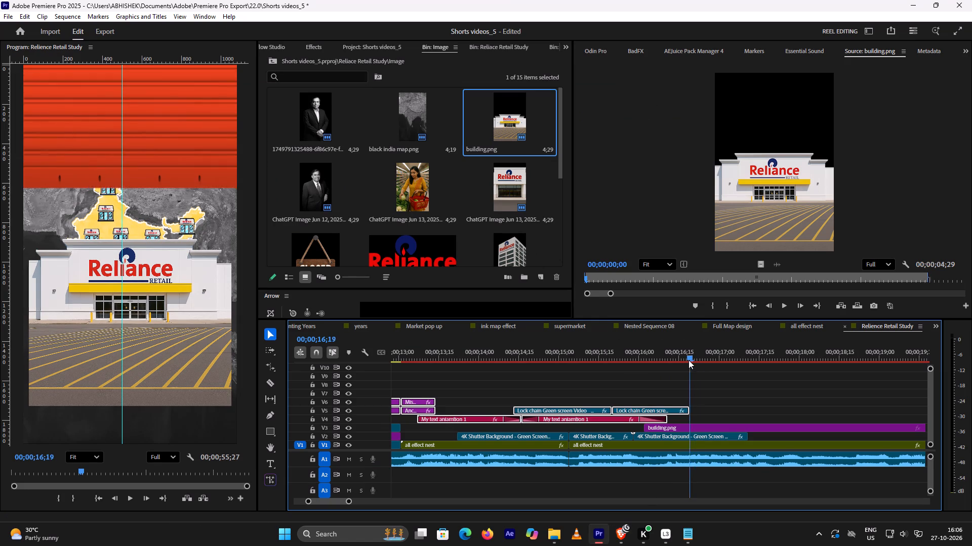
pyautogui.moveTo(688, 360); pyautogui.dragTo(677, 369)
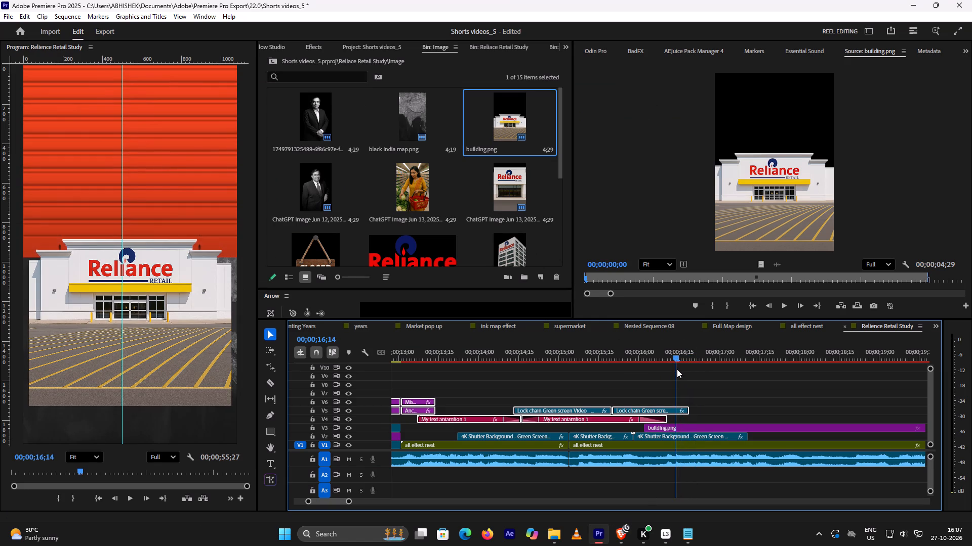
pyautogui.moveTo(677, 369); pyautogui.dragTo(675, 372)
pyautogui.moveTo(675, 372); pyautogui.dragTo(676, 371)
pyautogui.click(722, 427)
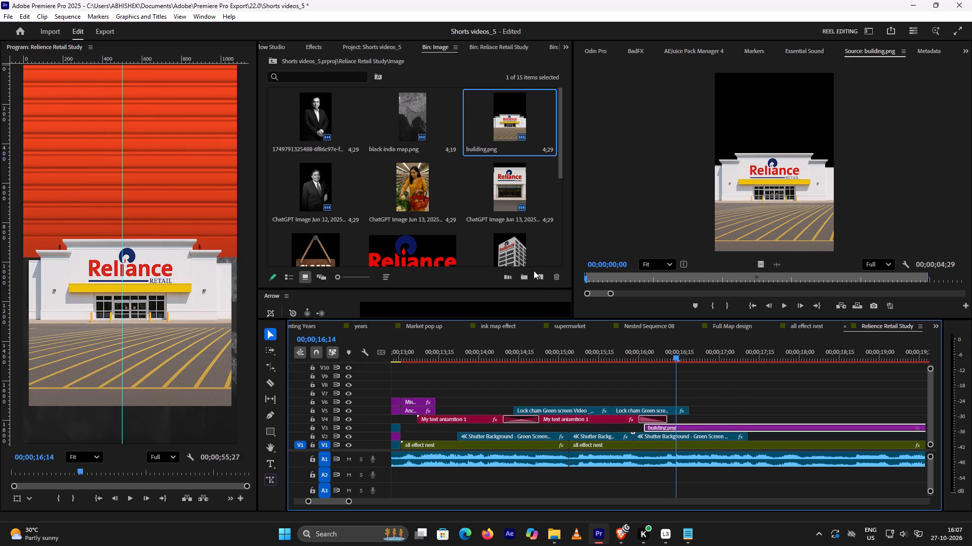
pyautogui.press('e')
pyautogui.moveTo(728, 106); pyautogui.dragTo(733, 106)
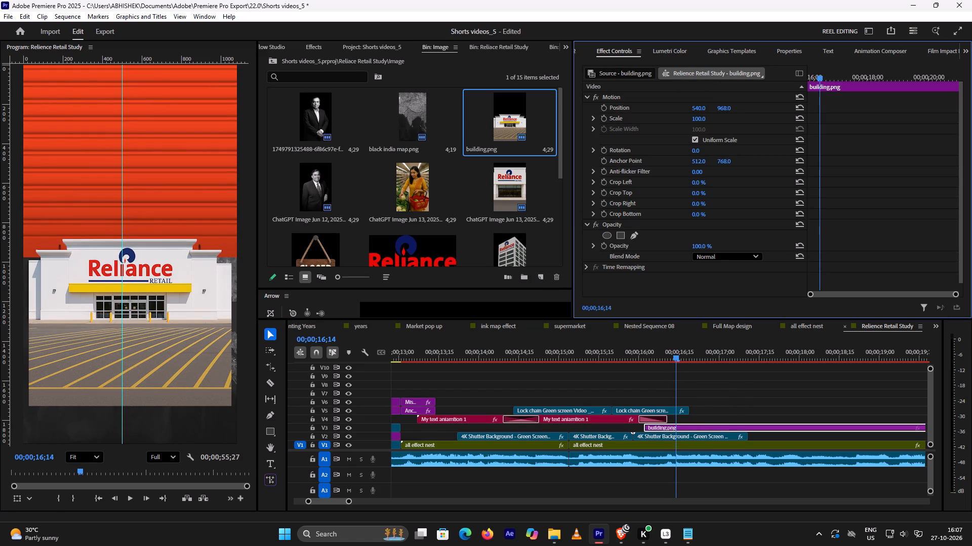
pyautogui.moveTo(733, 106); pyautogui.dragTo(774, 104)
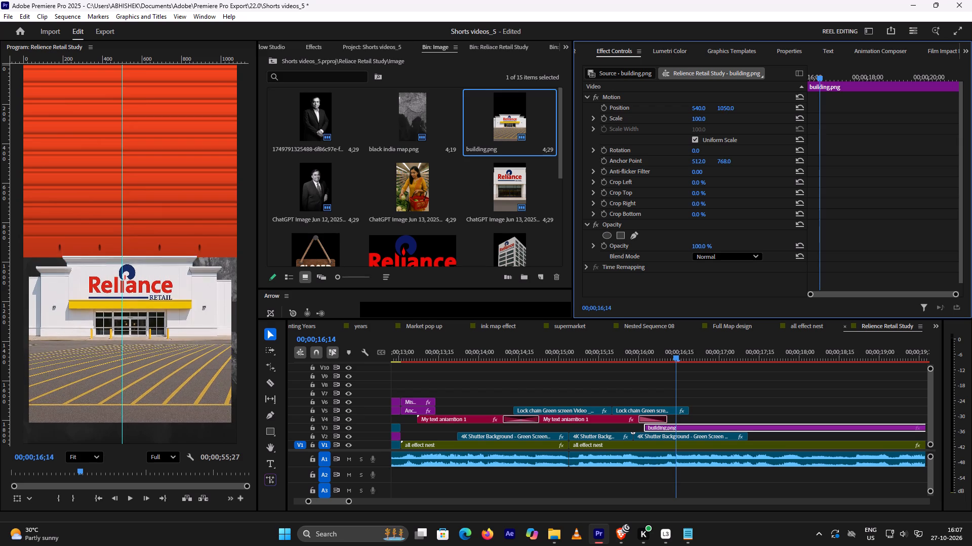
pyautogui.moveTo(774, 104); pyautogui.dragTo(774, 108)
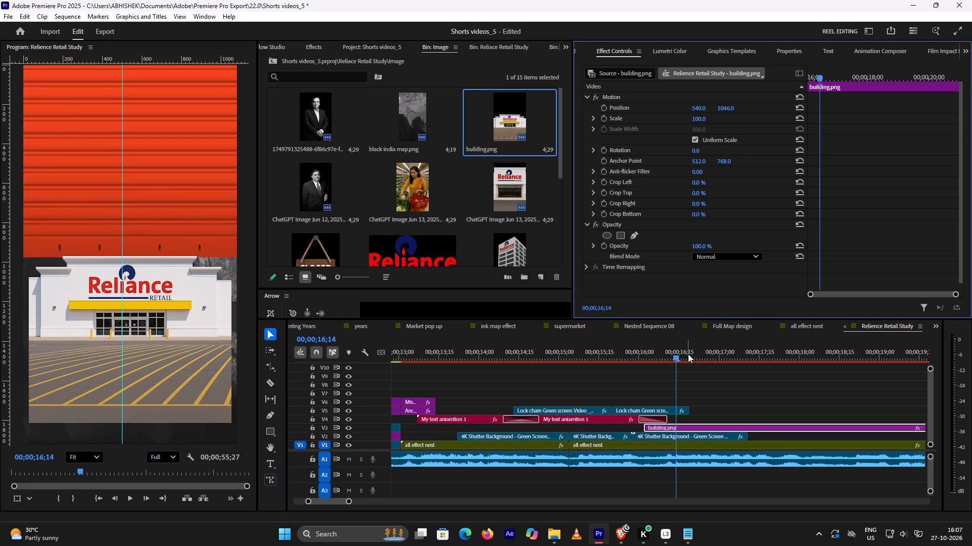
# Rate-stretch the end of the second lock chain clip on V5 about two frames longer.
pyautogui.moveTo(675, 356); pyautogui.dragTo(655, 365)
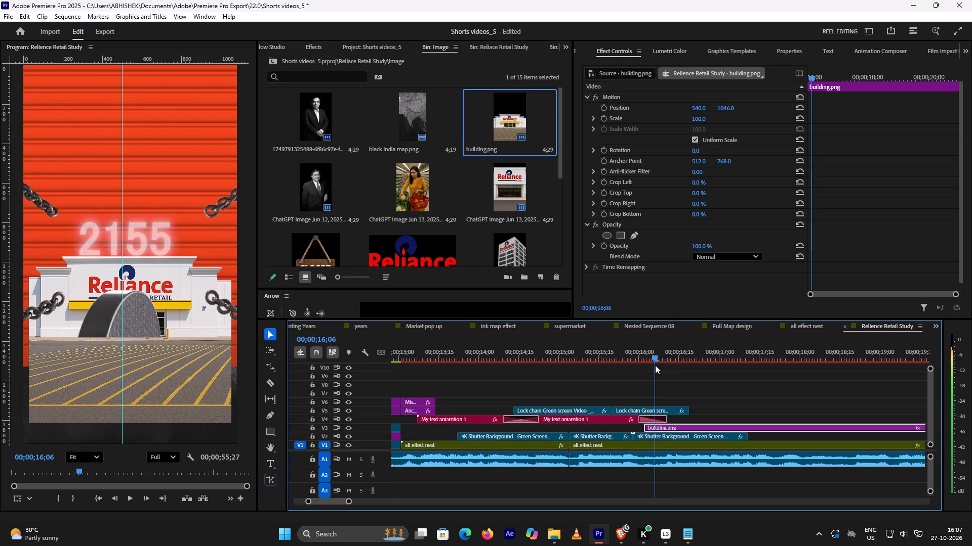
pyautogui.moveTo(655, 365); pyautogui.dragTo(675, 365)
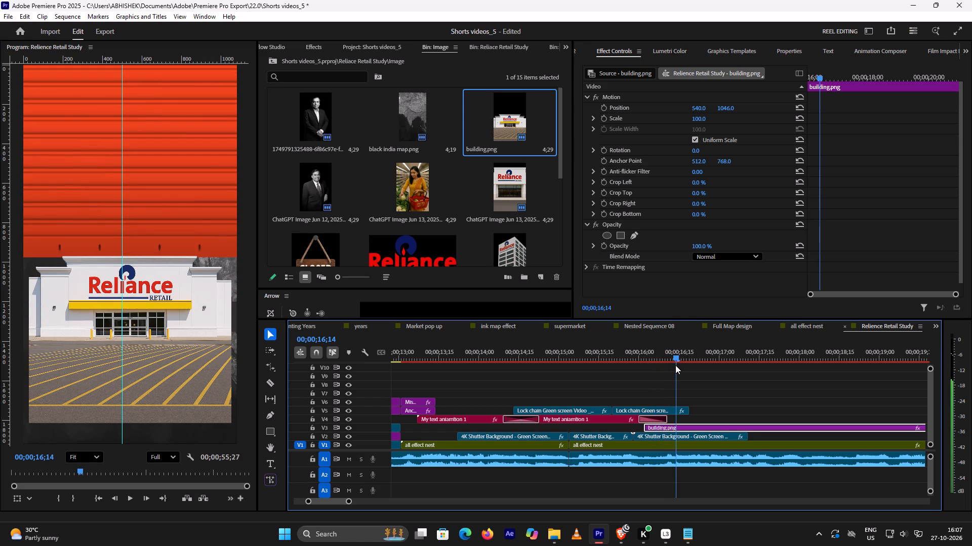
pyautogui.moveTo(675, 365); pyautogui.dragTo(677, 368)
pyautogui.moveTo(677, 368); pyautogui.dragTo(675, 368)
pyautogui.click(687, 411)
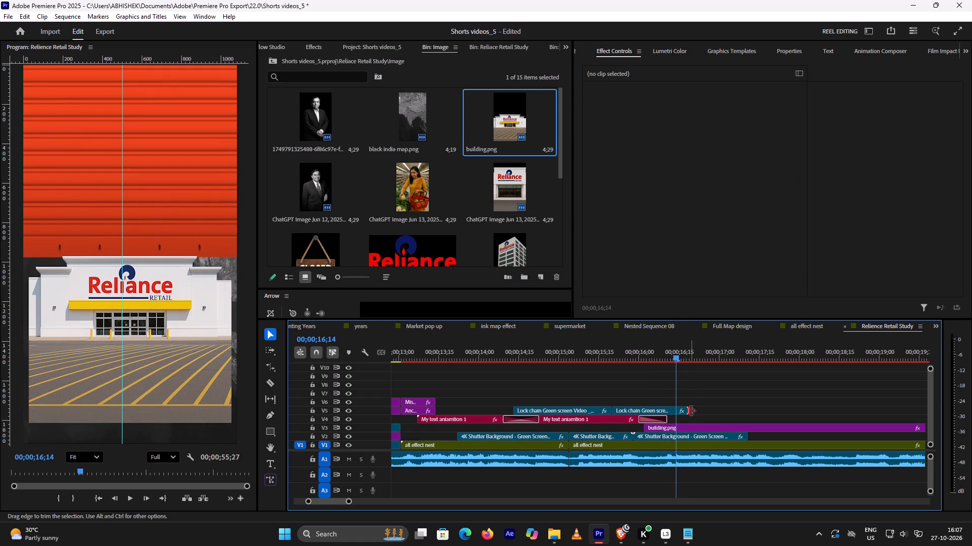
pyautogui.press('r')
pyautogui.moveTo(690, 409); pyautogui.dragTo(692, 409)
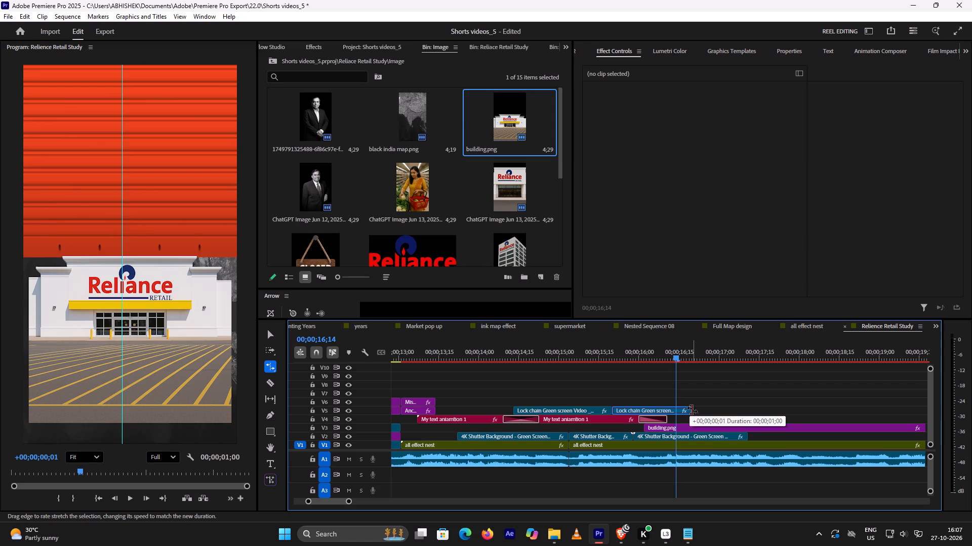
pyautogui.moveTo(692, 409); pyautogui.dragTo(696, 409)
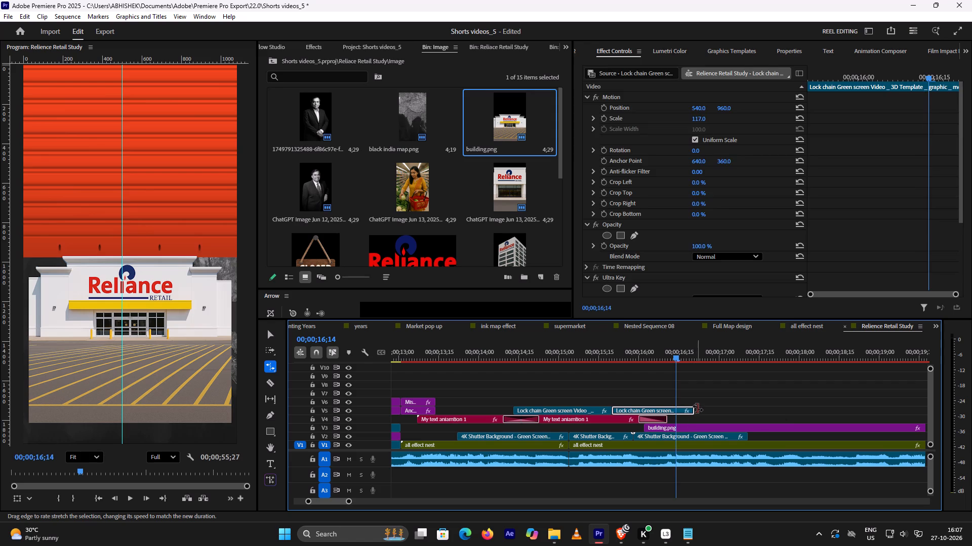
# Play back and scrub the chain unlocking and shutter opening between about 00;00;15;20 and 00;00;16;10, checking the timing against the store image.
pyautogui.moveTo(675, 354); pyautogui.dragTo(644, 361)
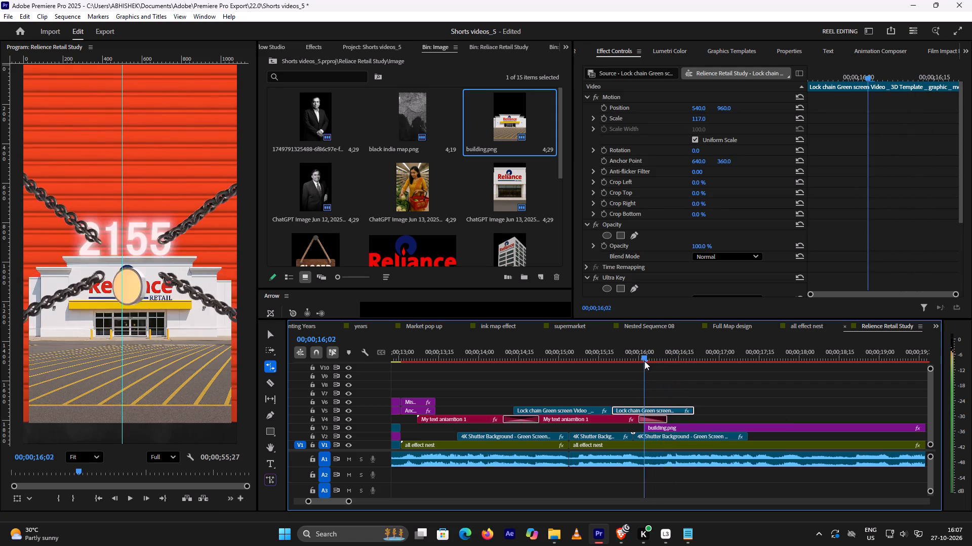
pyautogui.moveTo(644, 361); pyautogui.dragTo(607, 368)
pyautogui.press('space')
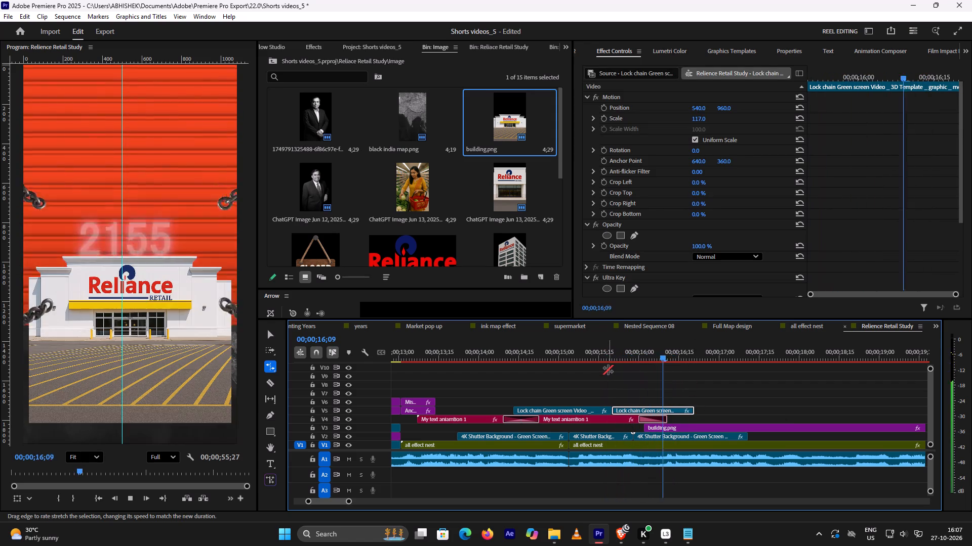
pyautogui.press('space')
pyautogui.click(625, 356)
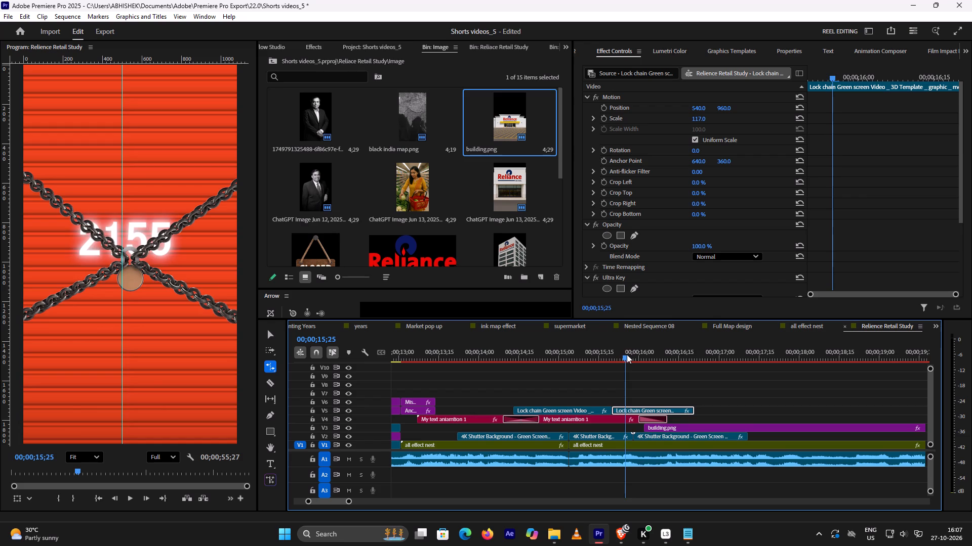
pyautogui.press('space')
pyautogui.press('space')
pyautogui.click(599, 348)
pyautogui.press('space')
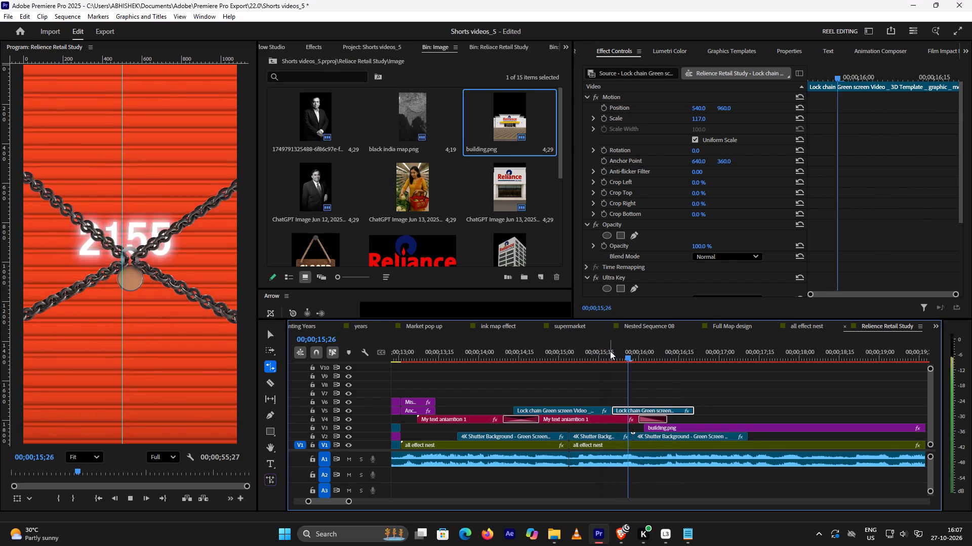
pyautogui.press('space')
pyautogui.moveTo(658, 356); pyautogui.dragTo(660, 356)
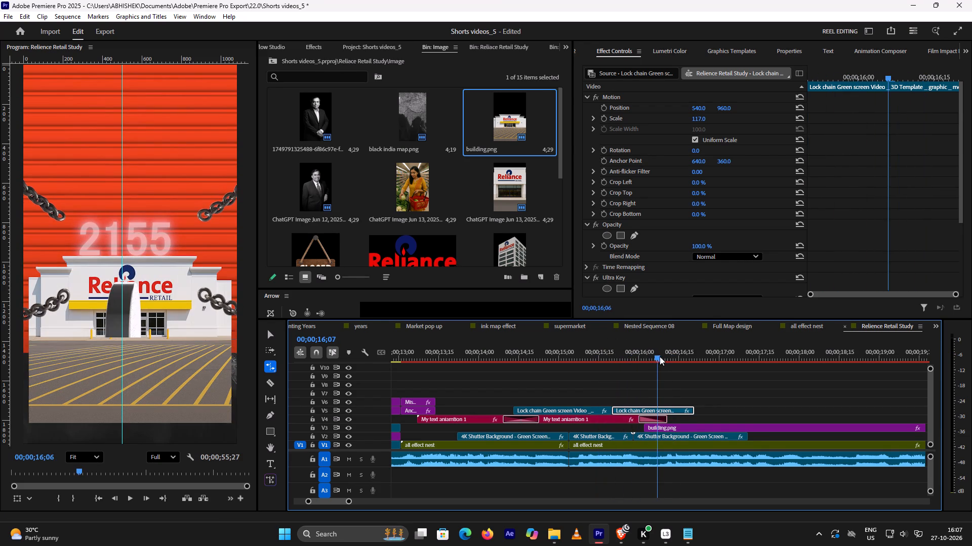
pyautogui.moveTo(660, 356); pyautogui.dragTo(665, 357)
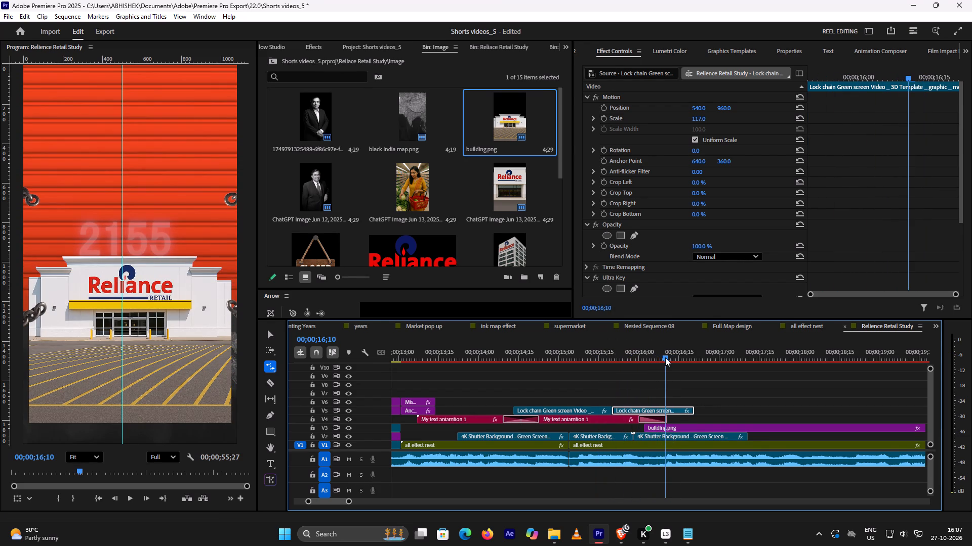
pyautogui.moveTo(665, 357); pyautogui.dragTo(667, 359)
pyautogui.moveTo(667, 359); pyautogui.dragTo(667, 359)
pyautogui.moveTo(667, 359); pyautogui.dragTo(644, 369)
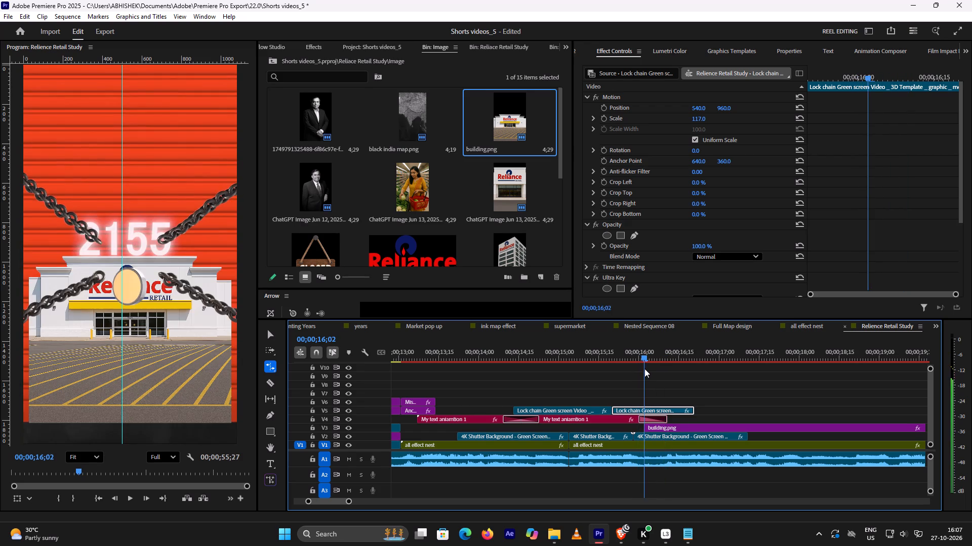
pyautogui.moveTo(644, 369); pyautogui.dragTo(652, 368)
# Scale building.png on V3 to 106 so it fills the frame width, checking the fit through the shutter opening up to about 00;00;16;15.
pyautogui.press('v')
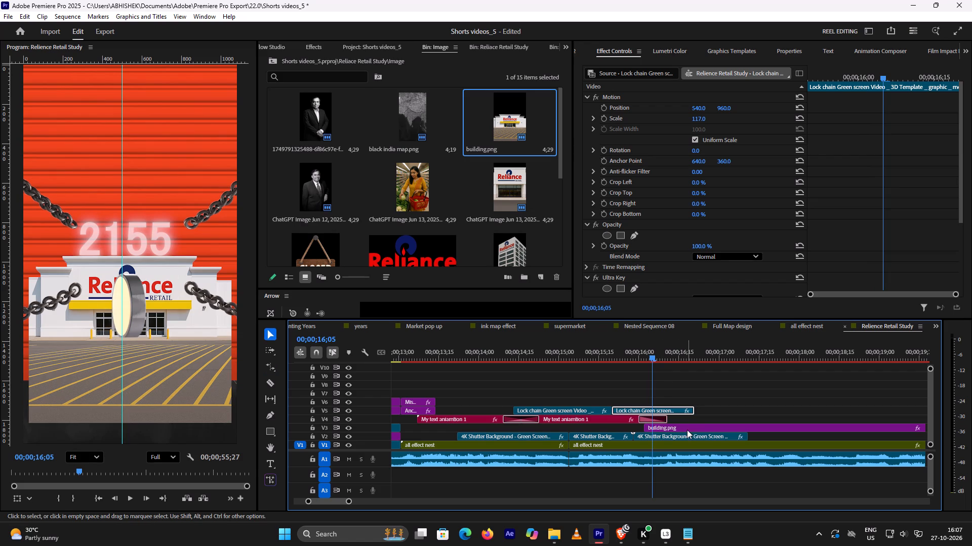
pyautogui.click(687, 430)
pyautogui.moveTo(696, 120); pyautogui.dragTo(697, 120)
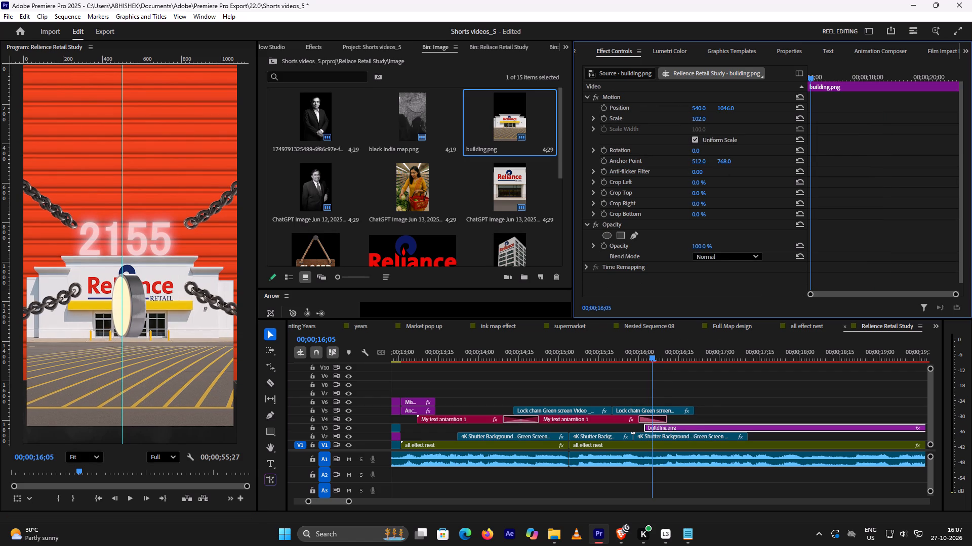
pyautogui.moveTo(697, 120); pyautogui.dragTo(701, 122)
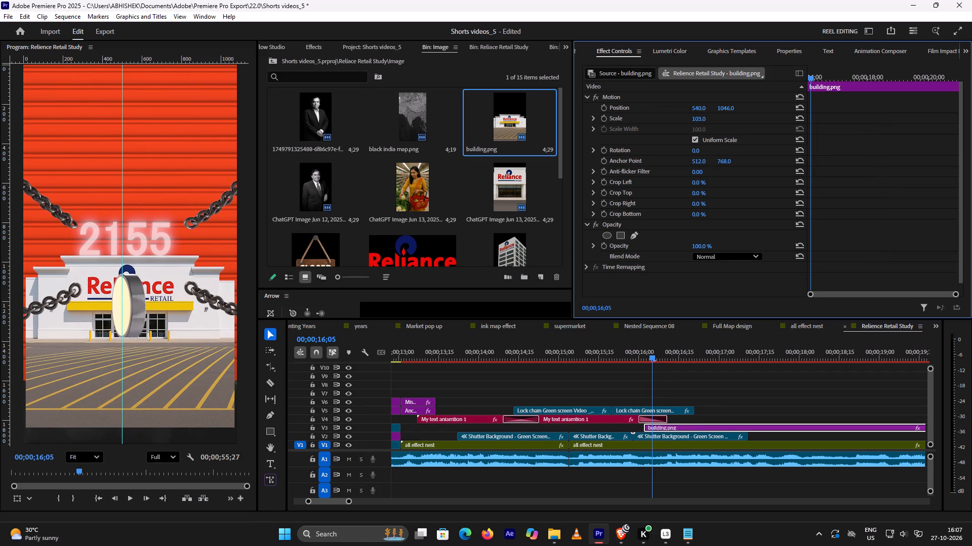
pyautogui.moveTo(701, 122); pyautogui.dragTo(702, 122)
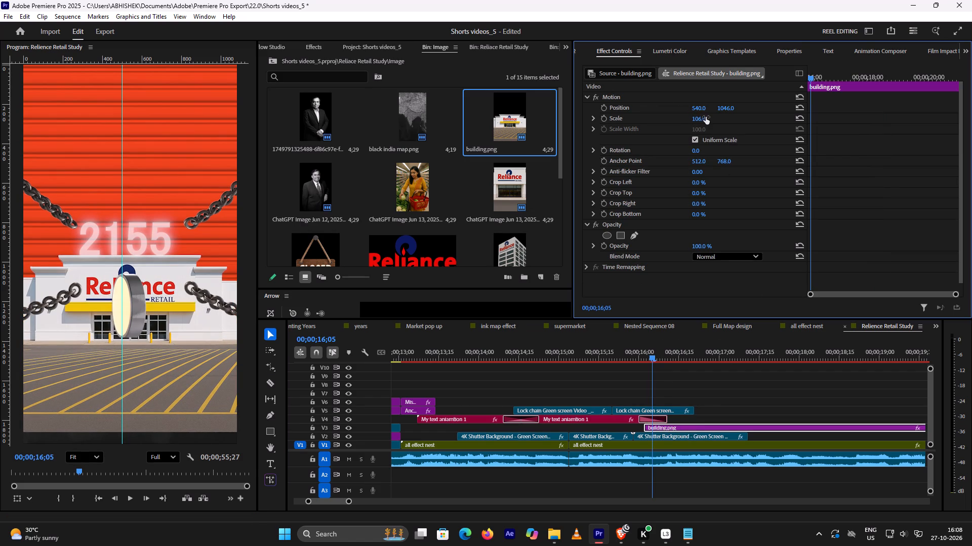
pyautogui.moveTo(654, 357); pyautogui.dragTo(659, 356)
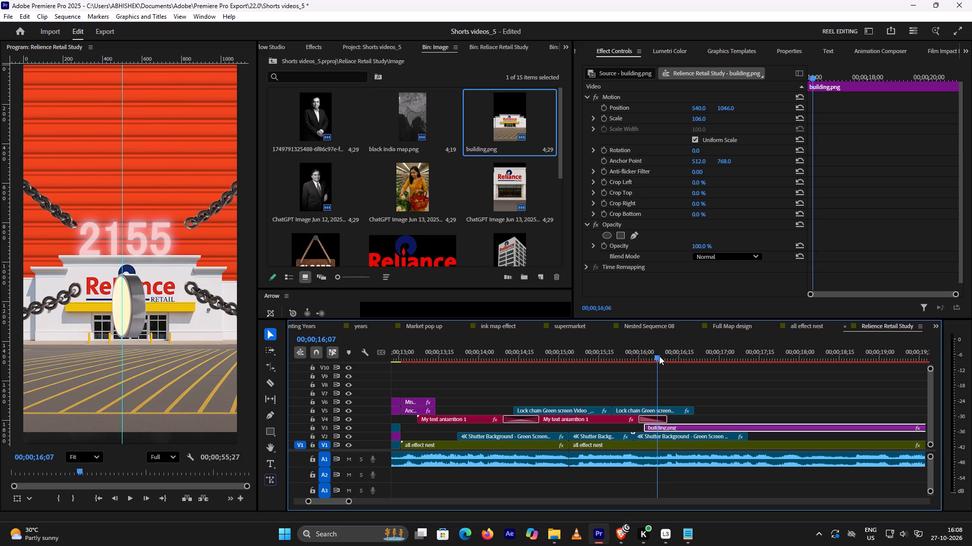
pyautogui.moveTo(659, 356); pyautogui.dragTo(670, 350)
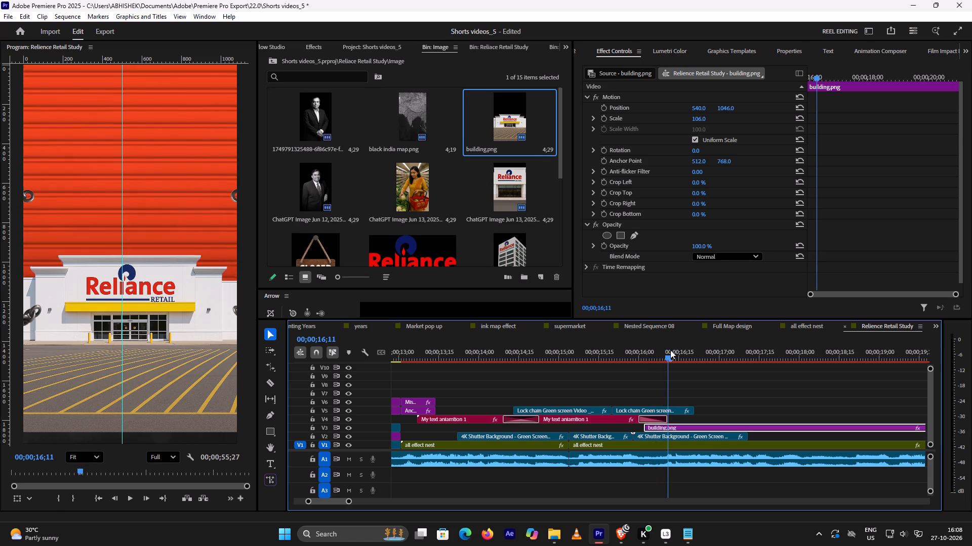
pyautogui.moveTo(670, 350); pyautogui.dragTo(641, 359)
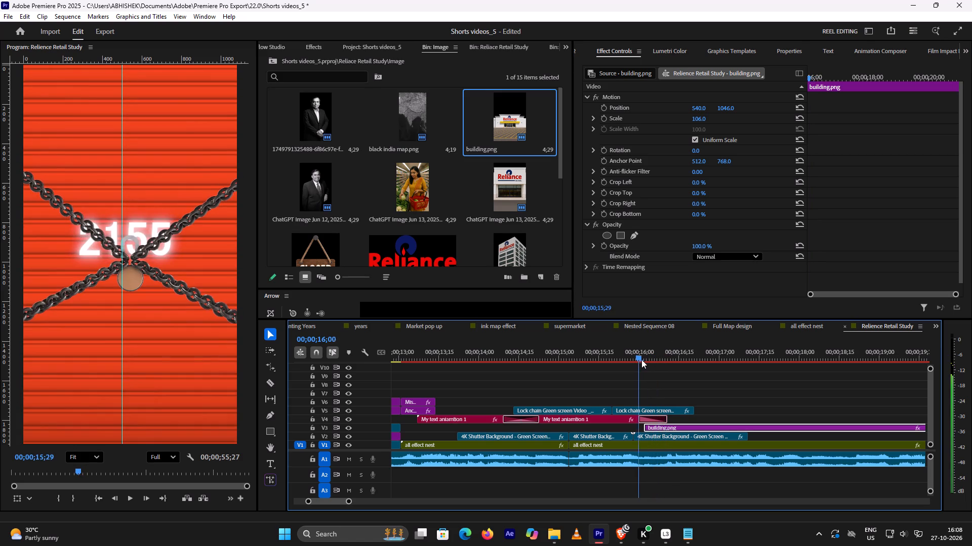
pyautogui.moveTo(641, 359); pyautogui.dragTo(680, 355)
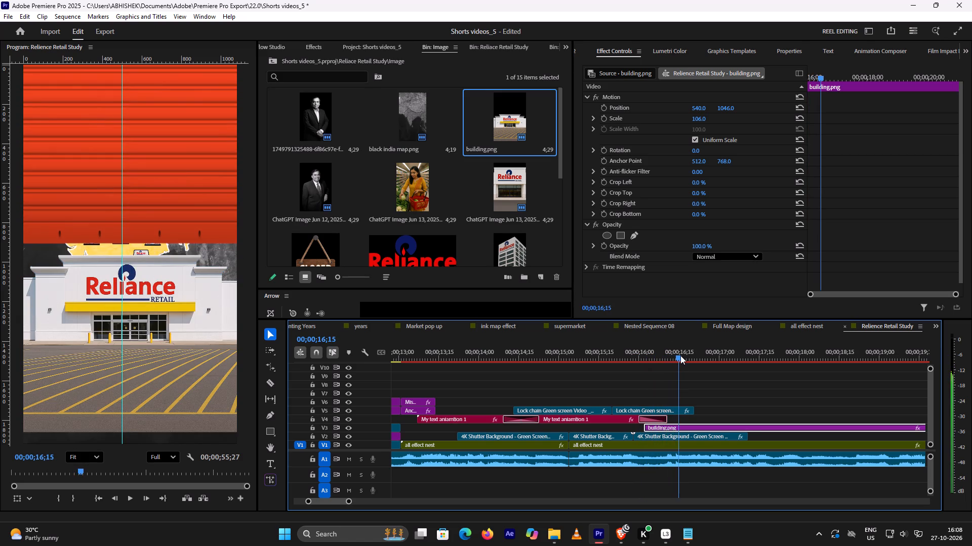
pyautogui.moveTo(680, 355); pyautogui.dragTo(678, 356)
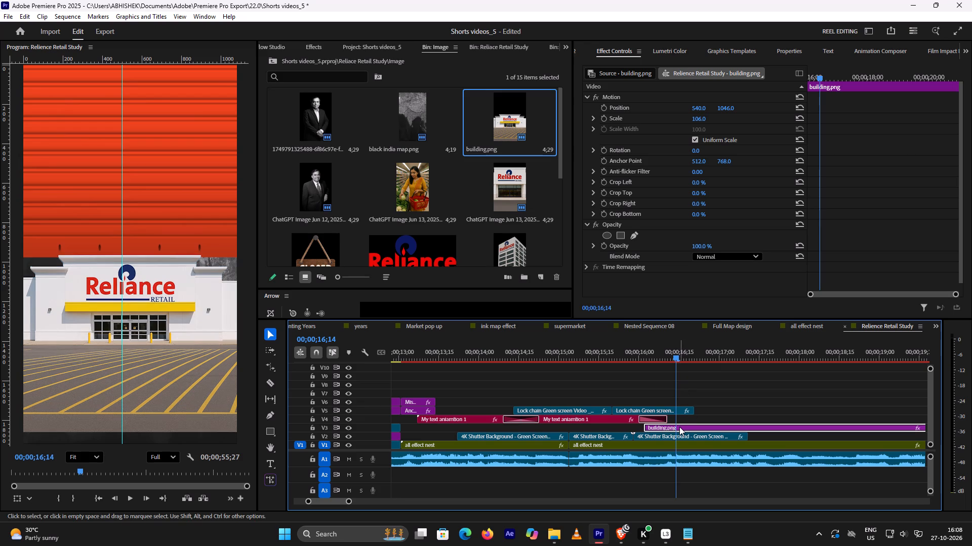
# Switch back to the Brave tutorial and resume watching from the store image placement.
pyautogui.click(630, 541)
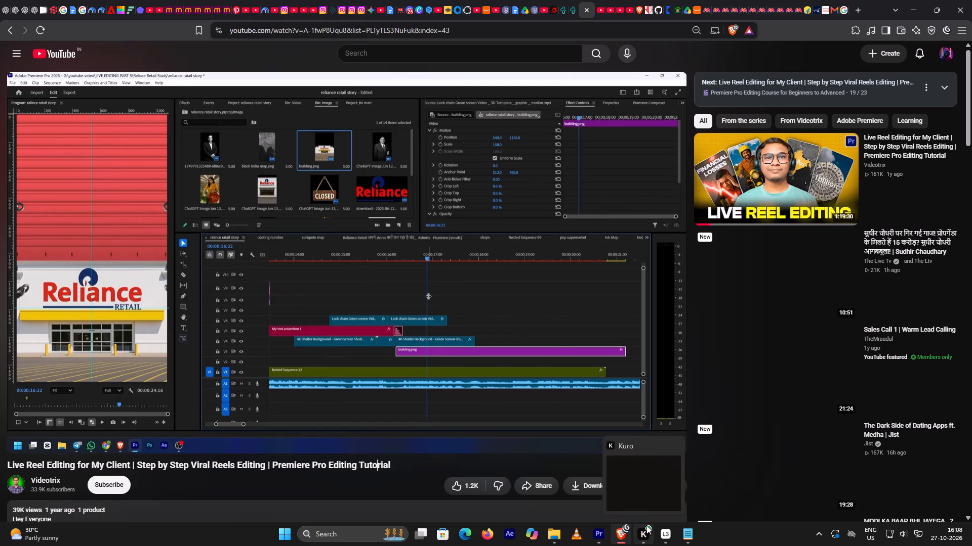
pyautogui.press('space')
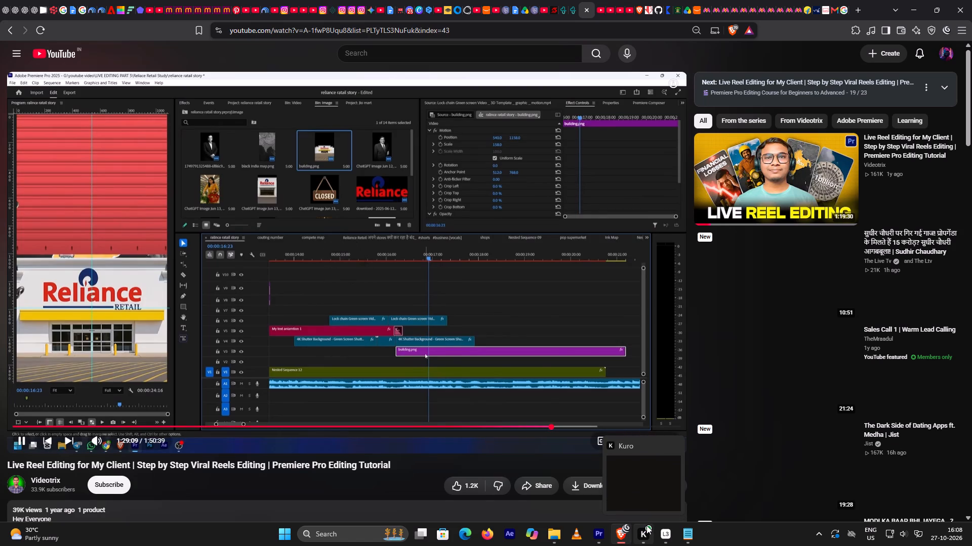
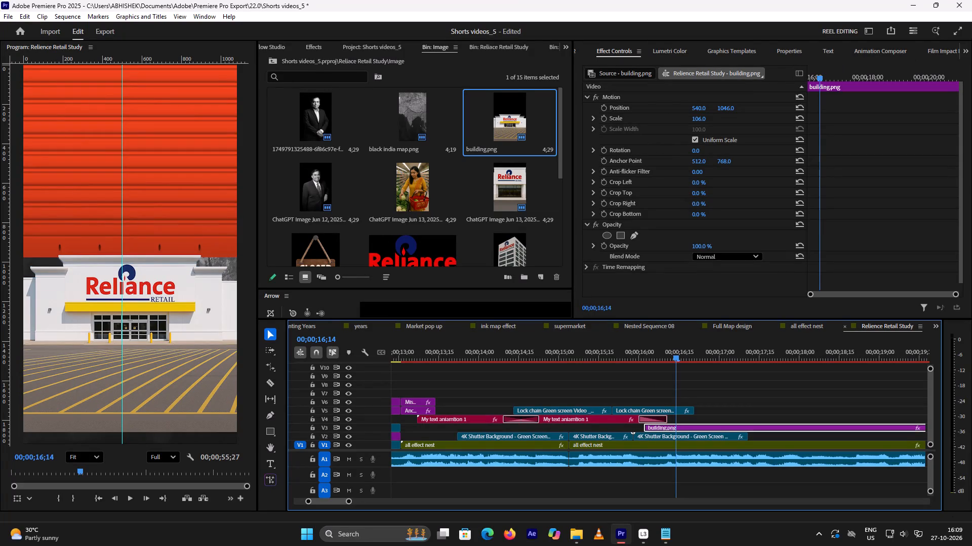
# Close the video editor together with its open Shorts videos_5 project.
pyautogui.click(962, 6)
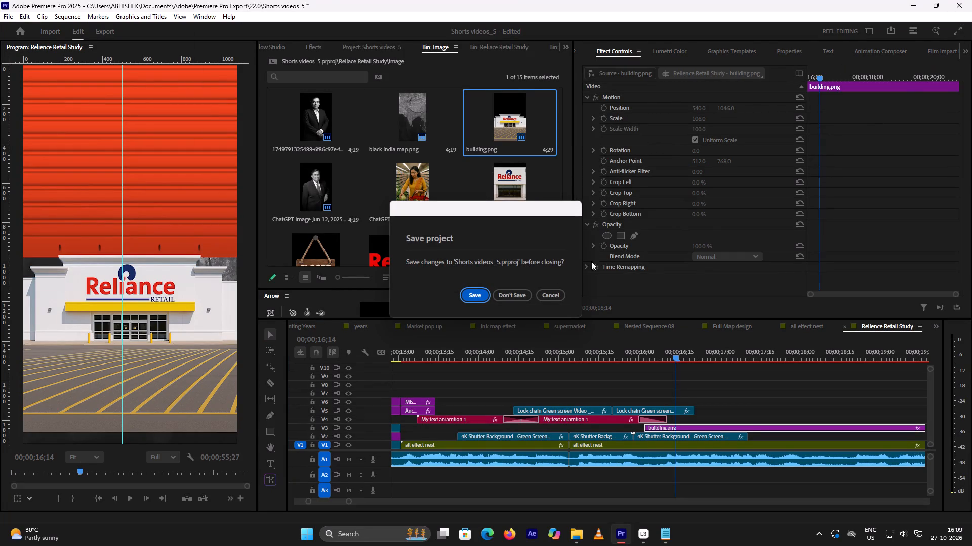
# Save the changes to the Shorts videos_5 project as it closes.
pyautogui.click(473, 296)
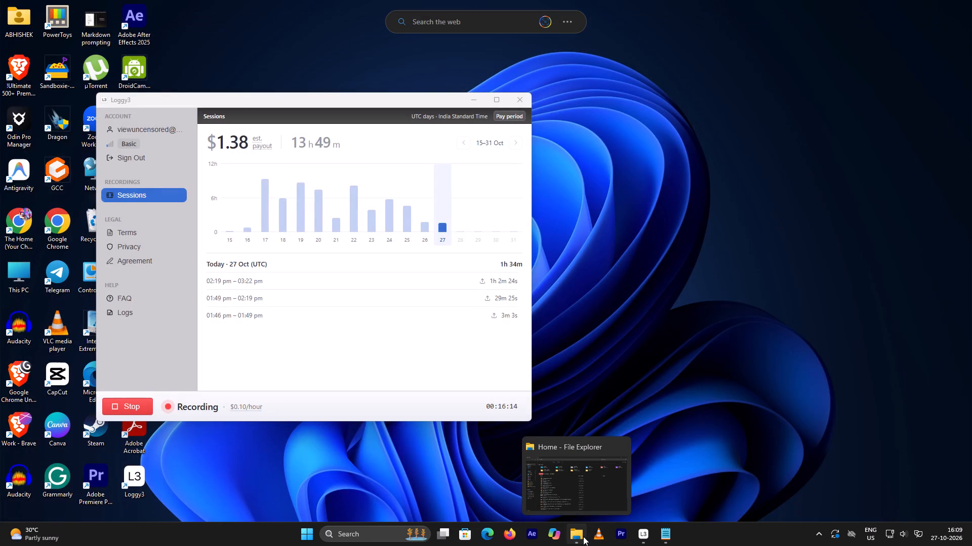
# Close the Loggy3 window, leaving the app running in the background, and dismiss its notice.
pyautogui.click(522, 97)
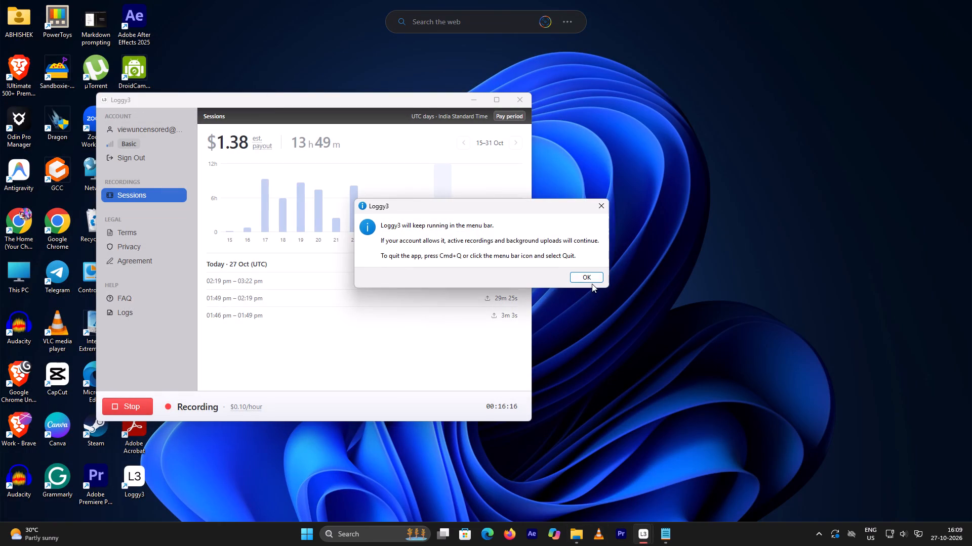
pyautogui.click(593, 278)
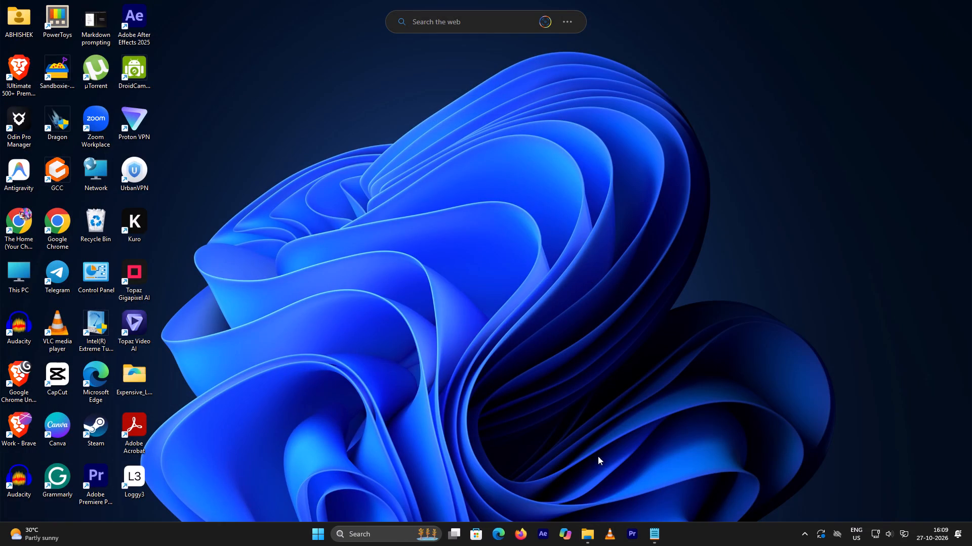
# Reopen Loggy3 from the desktop to stop the current recording, and close its window again.
pyautogui.doubleClick(134, 484)
pyautogui.click(113, 402)
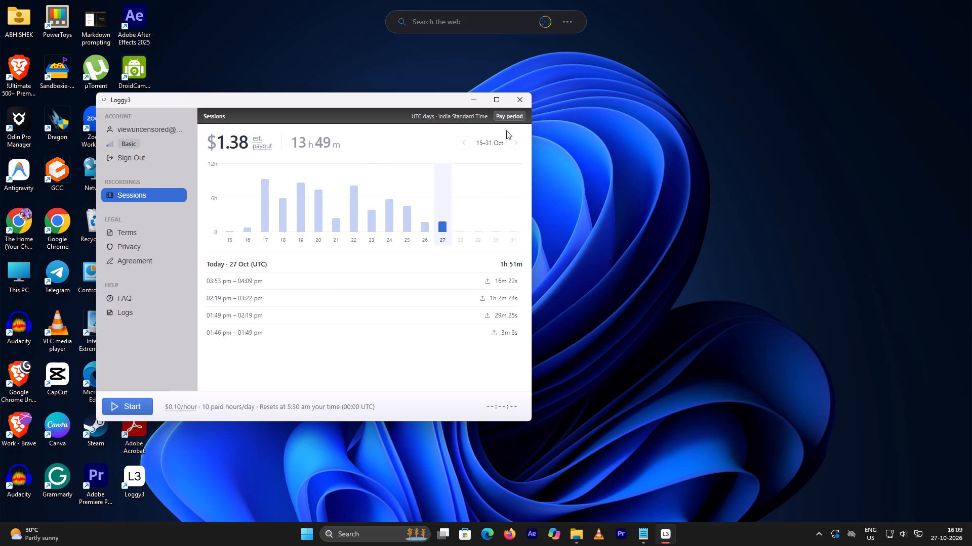
pyautogui.click(520, 103)
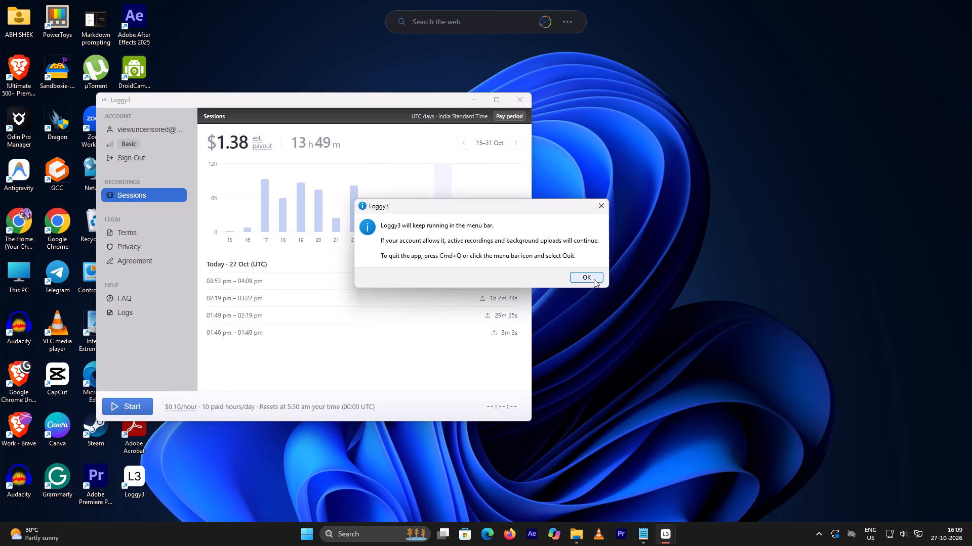
pyautogui.click(594, 279)
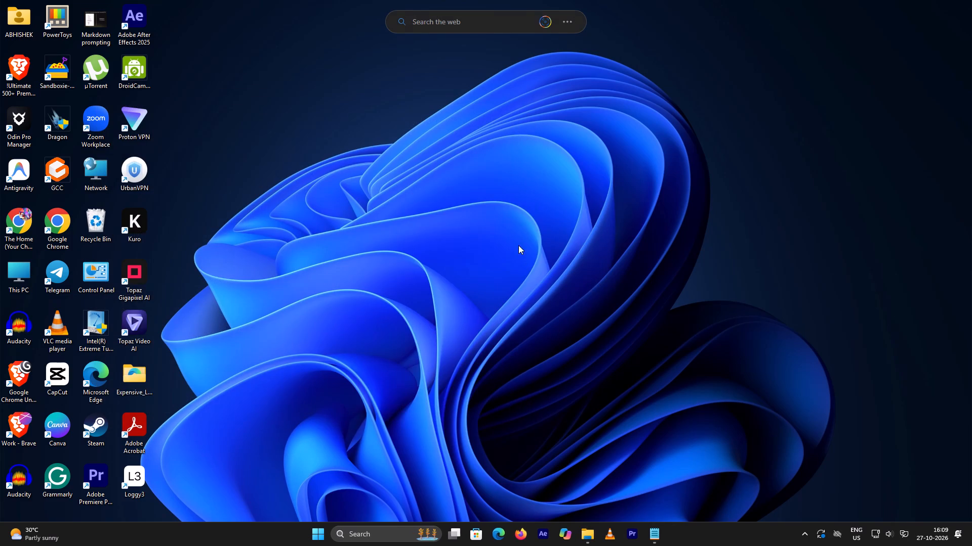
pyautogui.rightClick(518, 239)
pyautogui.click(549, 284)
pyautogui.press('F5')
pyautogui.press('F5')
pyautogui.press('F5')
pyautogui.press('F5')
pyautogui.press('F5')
# Open WhatsApp from the recent apps in Windows search.
pyautogui.click(379, 533)
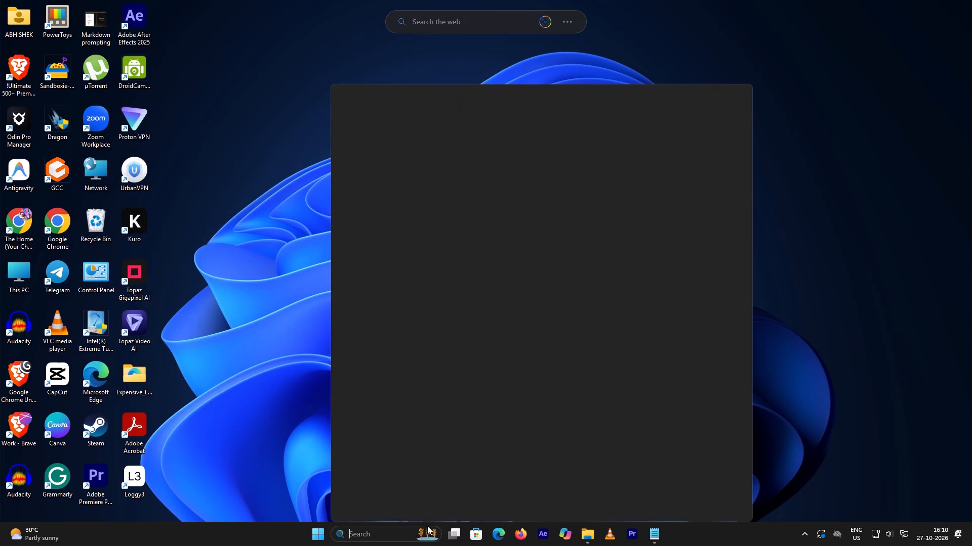
pyautogui.click(385, 195)
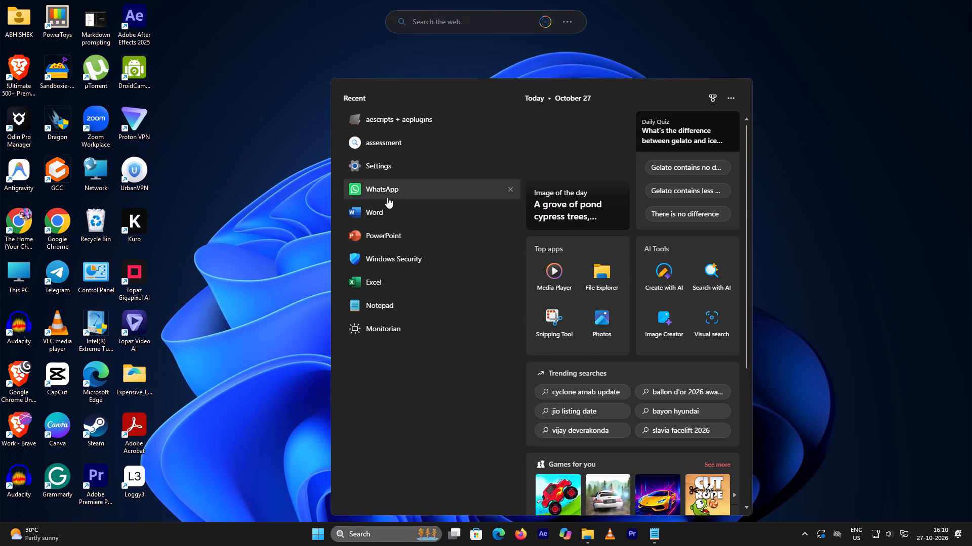